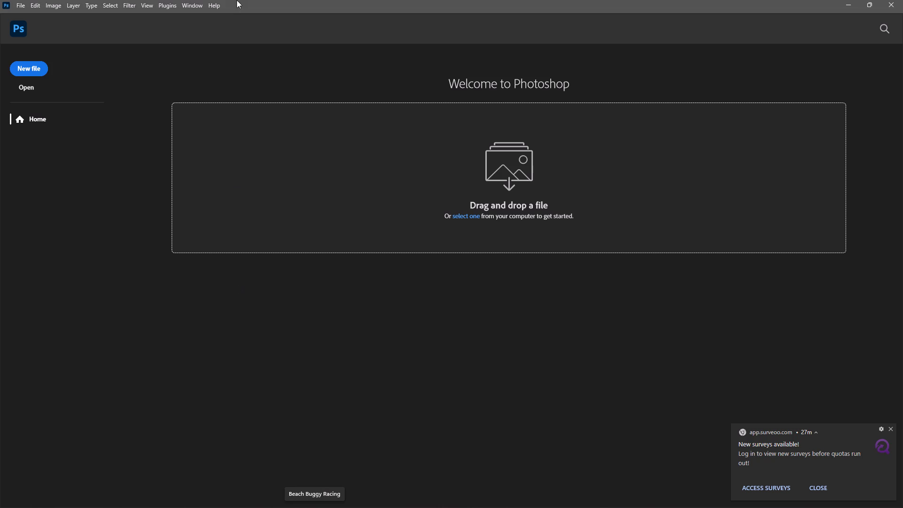
# Open the file Untitled-1.psd from the Downloads folder.
pyautogui.click(30, 90)
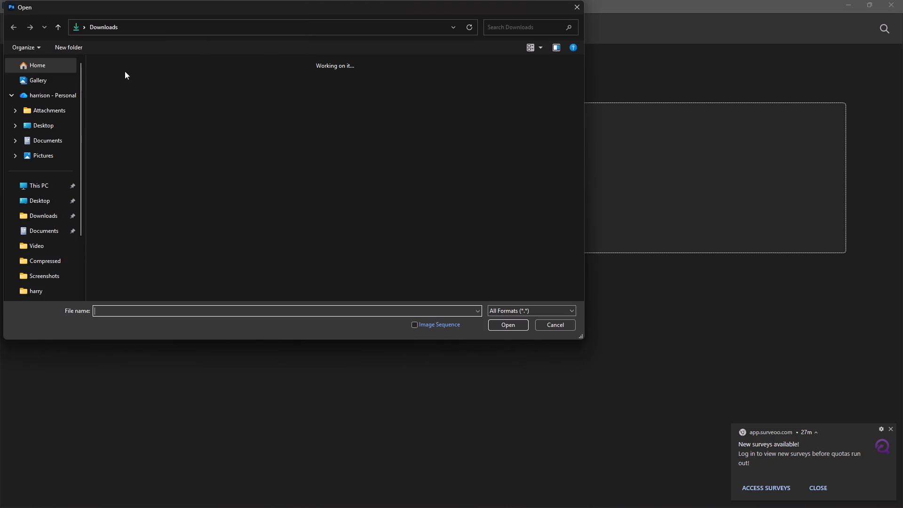
pyautogui.click(116, 80)
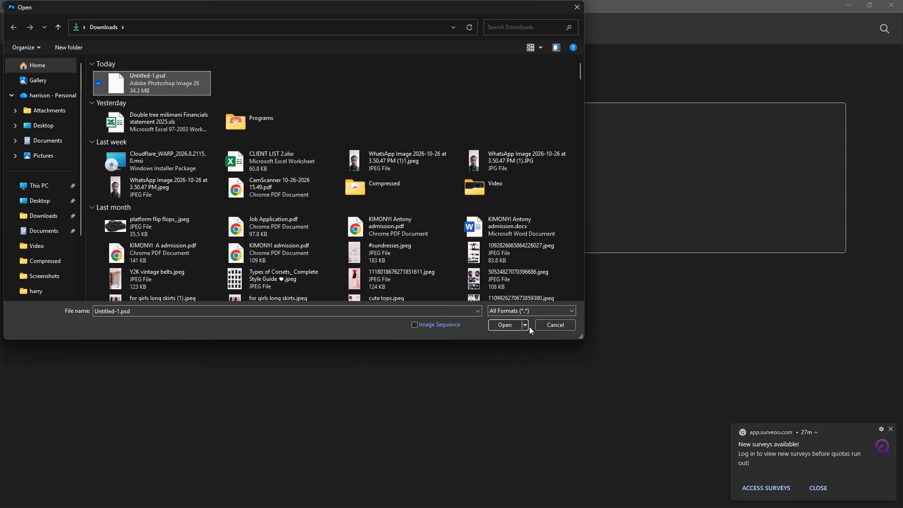
pyautogui.click(496, 324)
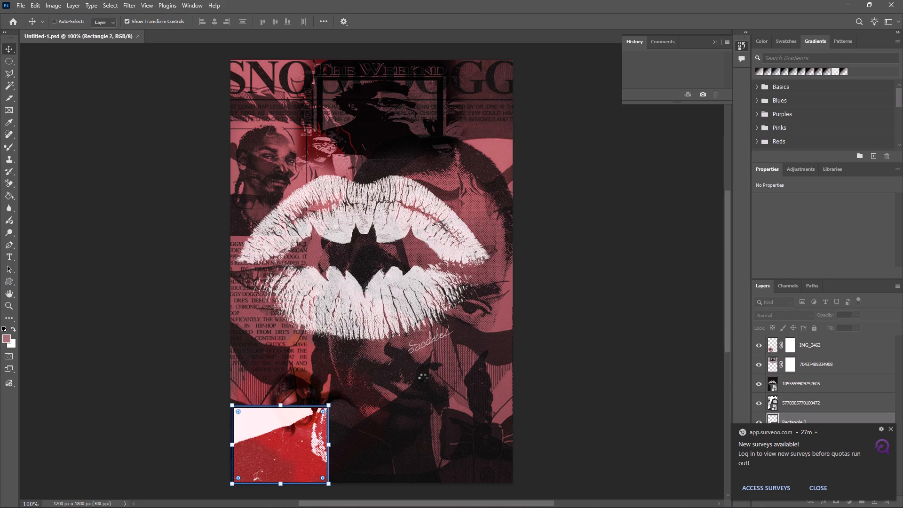
# Place the image "Melodía del Ocaso_ Árbol Japonés al Crepúsculo" from Downloads as an embedded object.
pyautogui.click(20, 8)
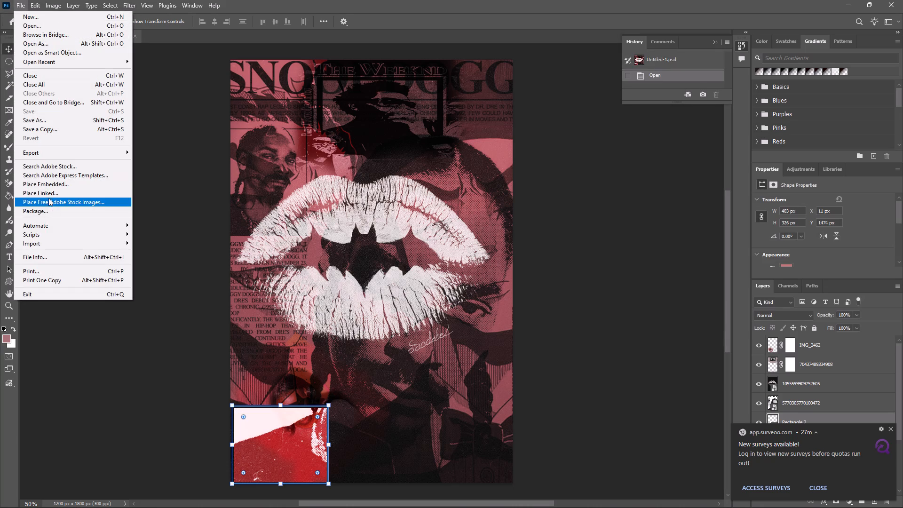
pyautogui.click(44, 183)
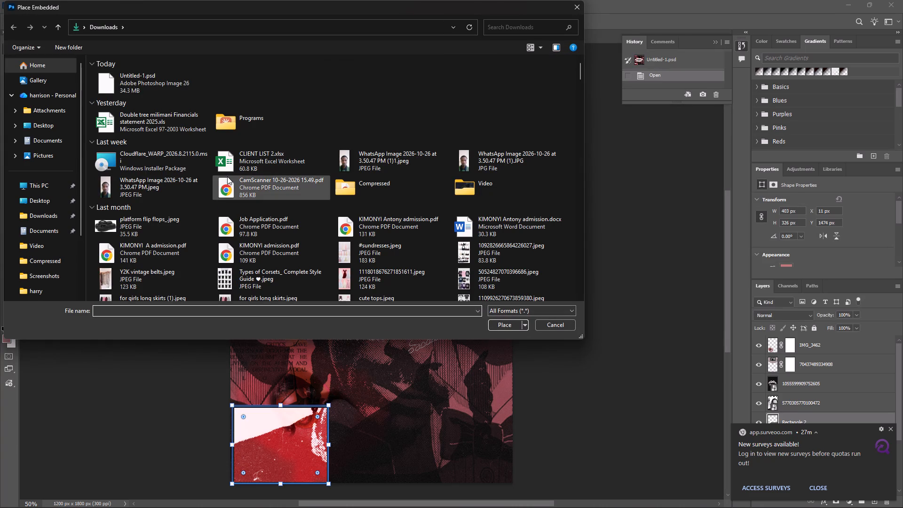
pyautogui.scroll(-3, 228, 176)
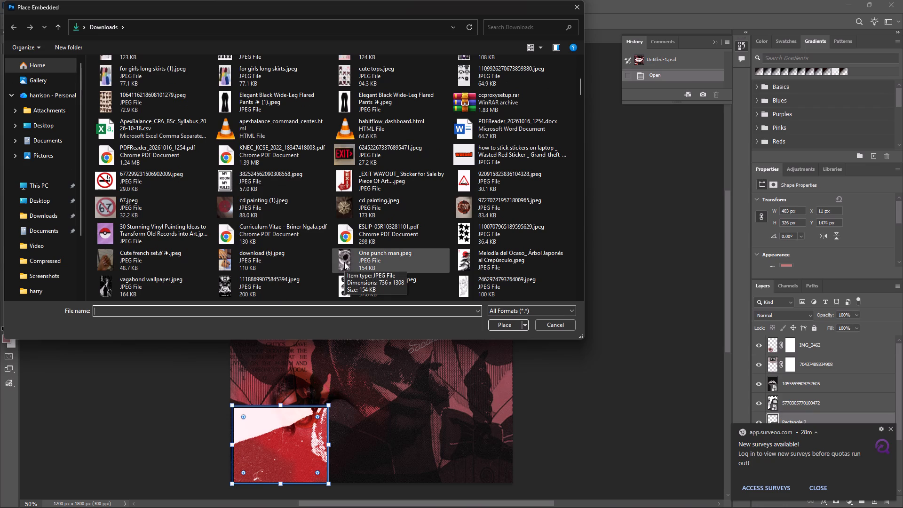
pyautogui.click(460, 263)
pyautogui.click(503, 323)
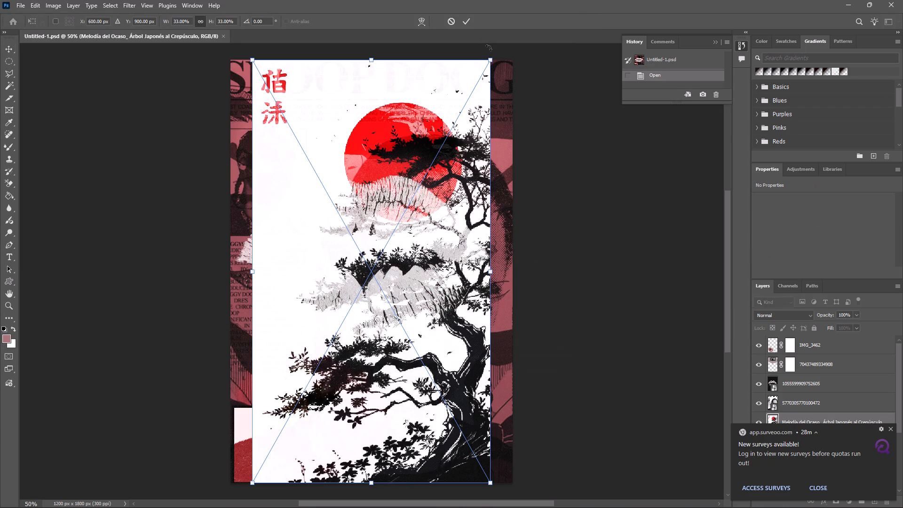
# Scale the placed tree artwork to about 5.76% and align it with the left edge of the small rectangle in the poster's lower-left corner.
pyautogui.moveTo(490, 61); pyautogui.dragTo(335, 450)
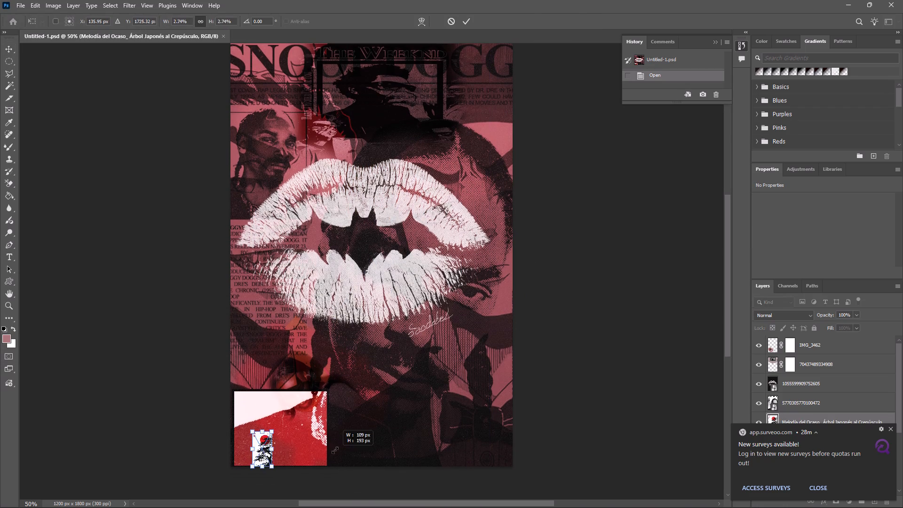
pyautogui.moveTo(335, 450); pyautogui.dragTo(348, 428)
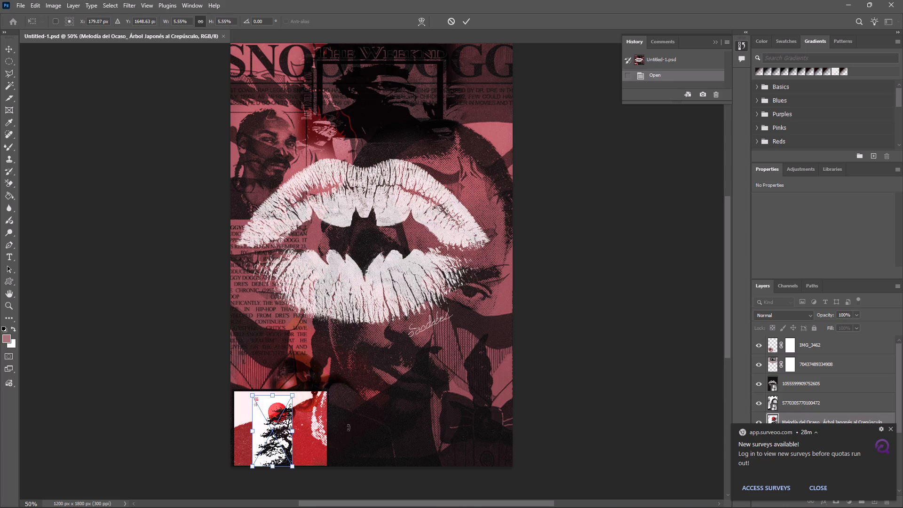
pyautogui.moveTo(267, 435); pyautogui.dragTo(258, 435)
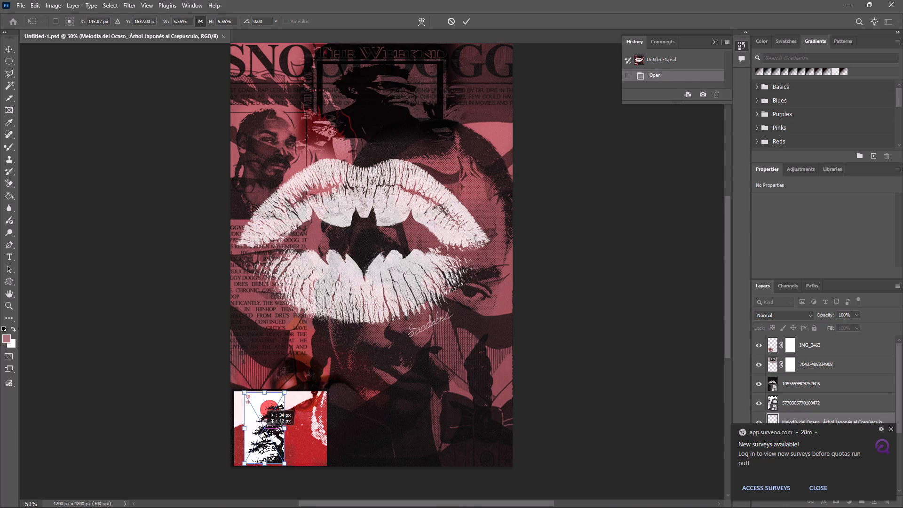
pyautogui.moveTo(258, 435); pyautogui.dragTo(248, 433)
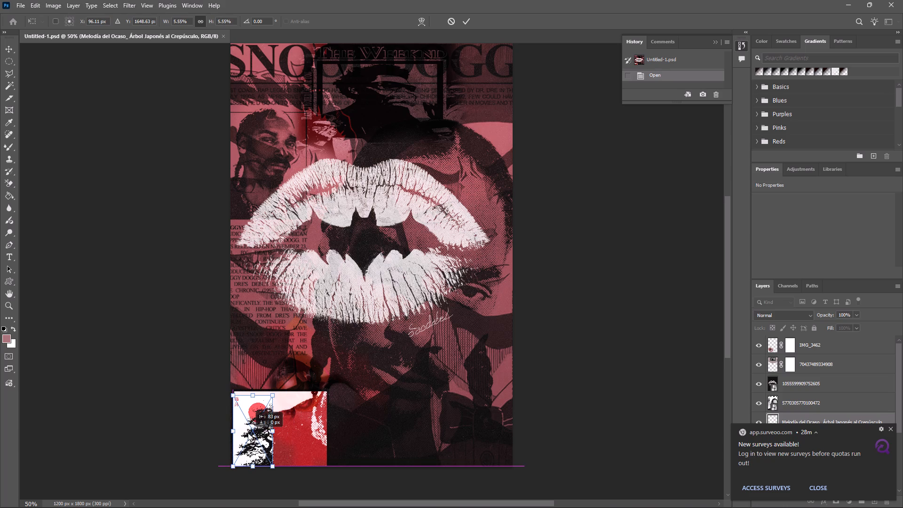
pyautogui.moveTo(248, 433); pyautogui.dragTo(249, 431)
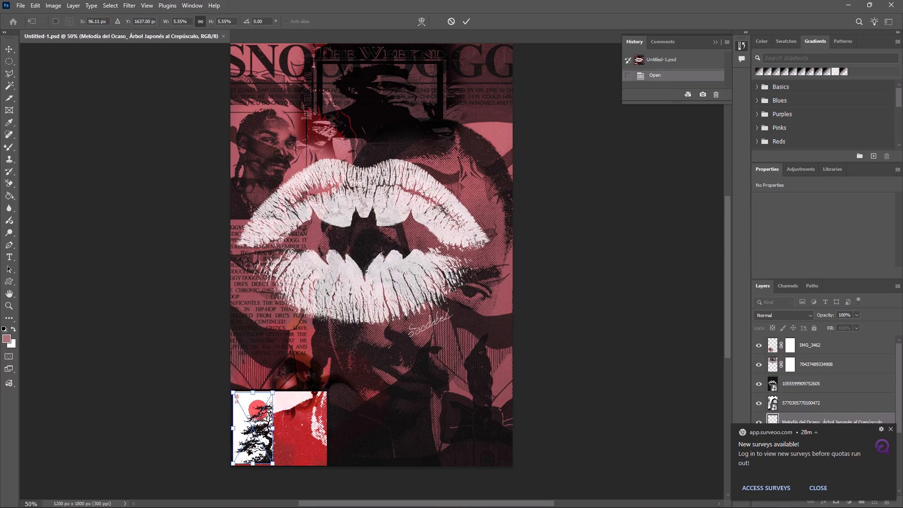
pyautogui.click(253, 463)
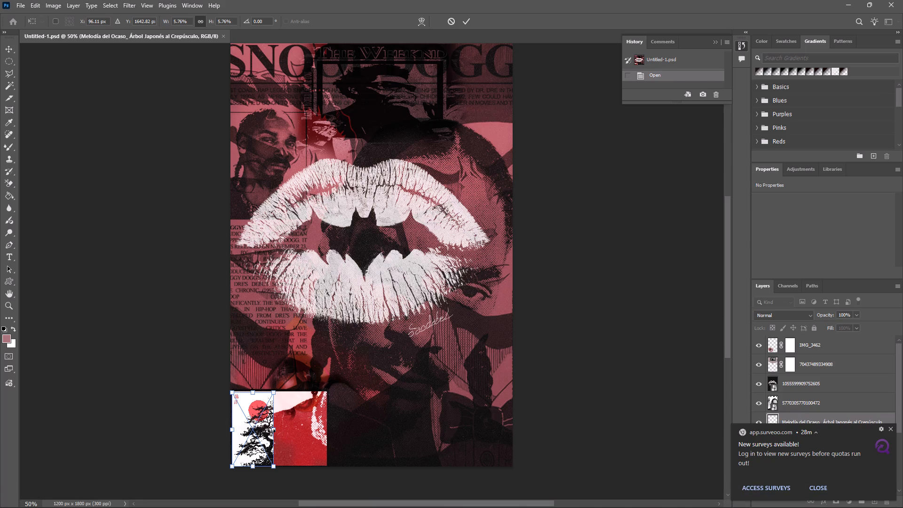
# Stretch the tree artwork's width to about 13.13% so it covers the whole small rectangle, and commit the placement.
pyautogui.moveTo(272, 429); pyautogui.dragTo(304, 427)
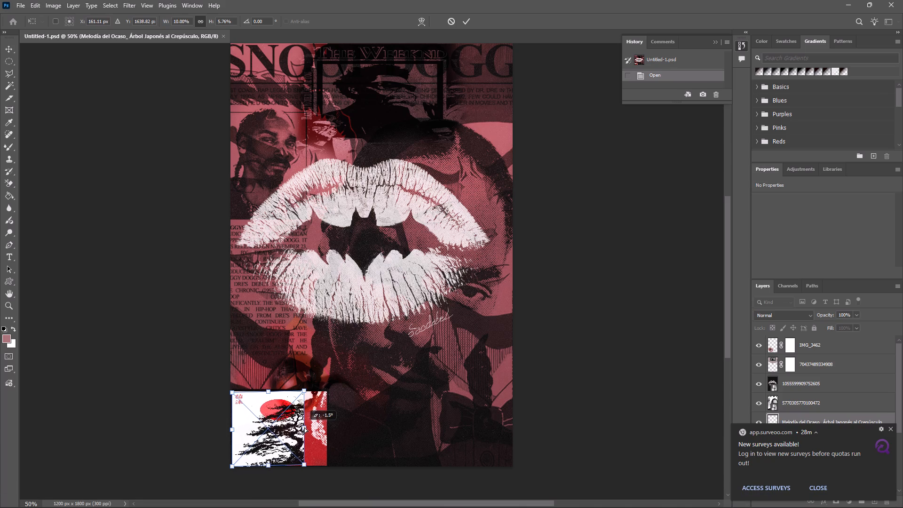
pyautogui.moveTo(304, 427); pyautogui.dragTo(318, 429)
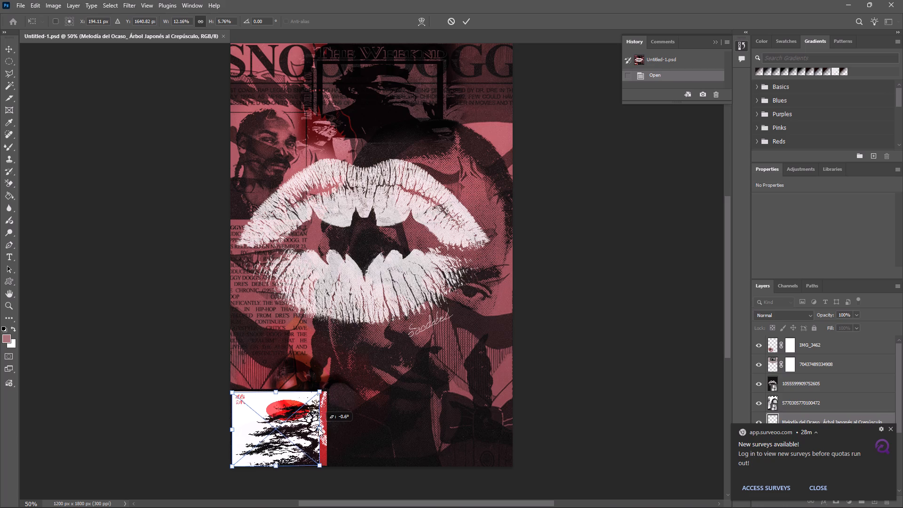
pyautogui.moveTo(318, 429); pyautogui.dragTo(325, 429)
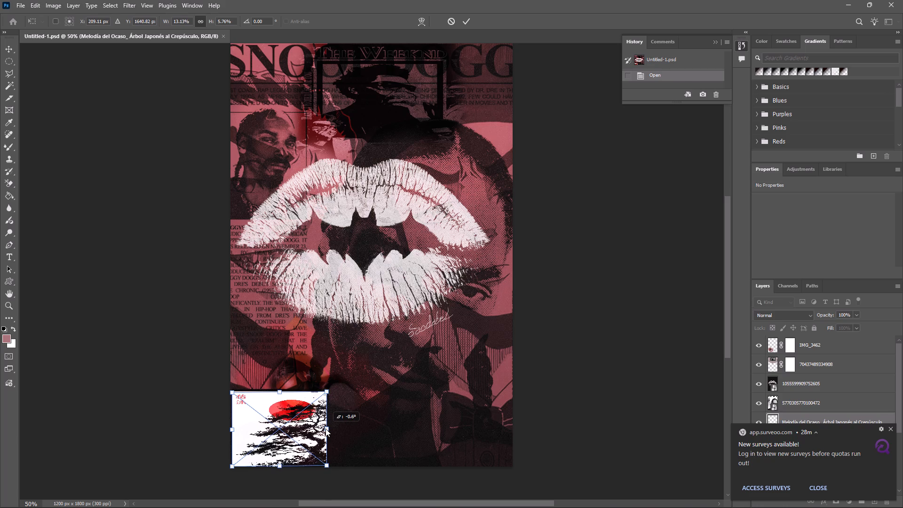
pyautogui.moveTo(325, 429); pyautogui.dragTo(325, 429)
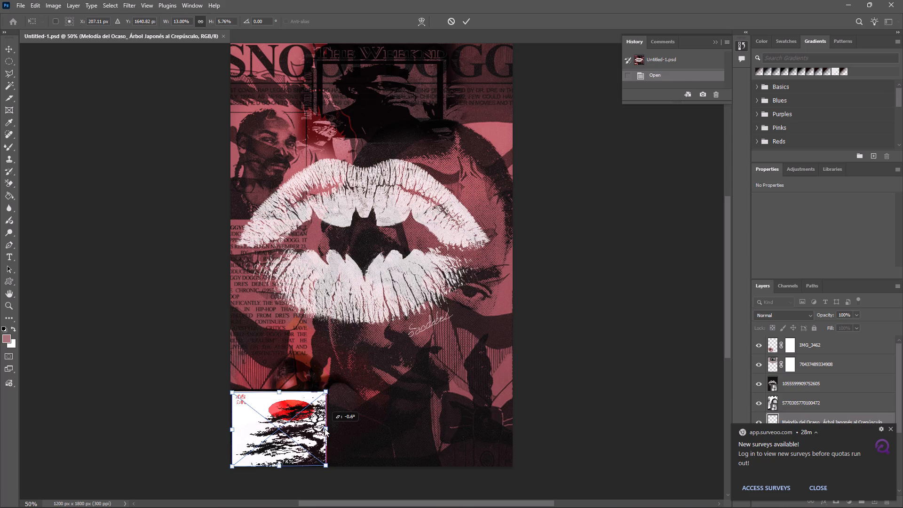
pyautogui.moveTo(325, 429); pyautogui.dragTo(325, 429)
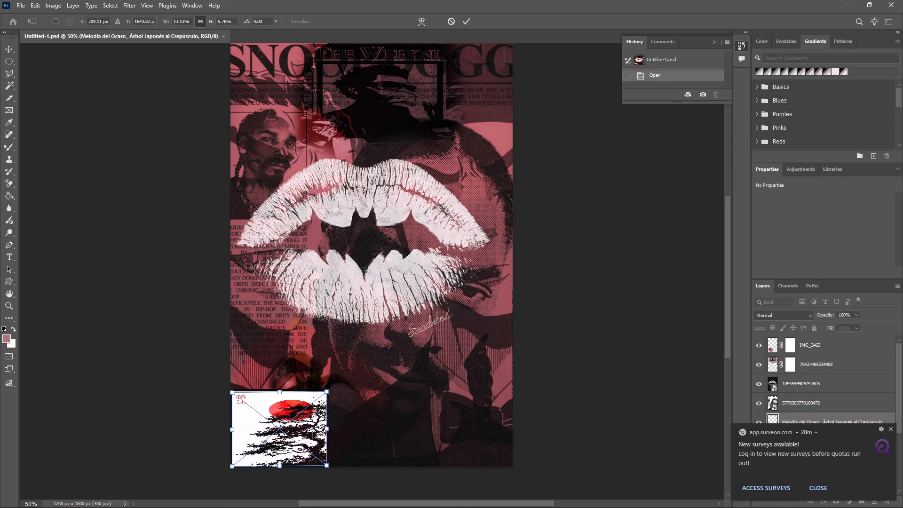
pyautogui.click(467, 21)
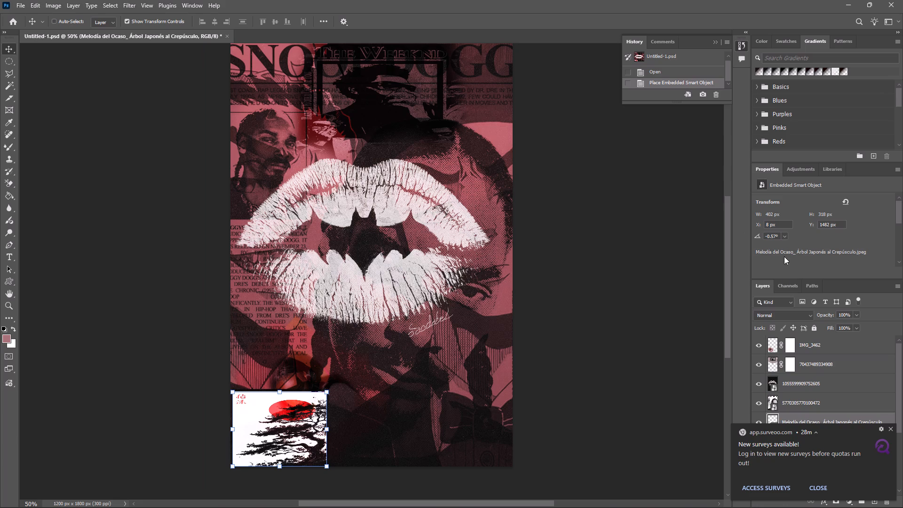
# Set the tree artwork layer's blend mode to Soft Light.
pyautogui.click(787, 317)
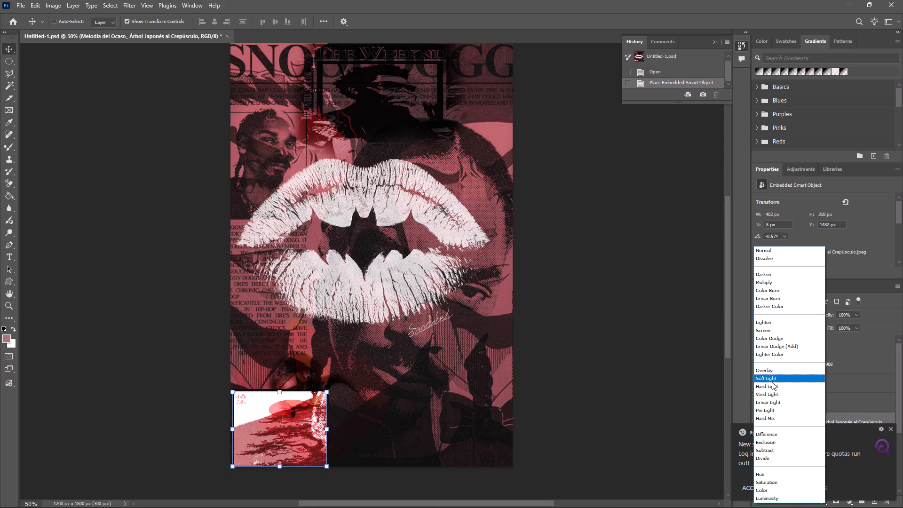
pyautogui.click(766, 381)
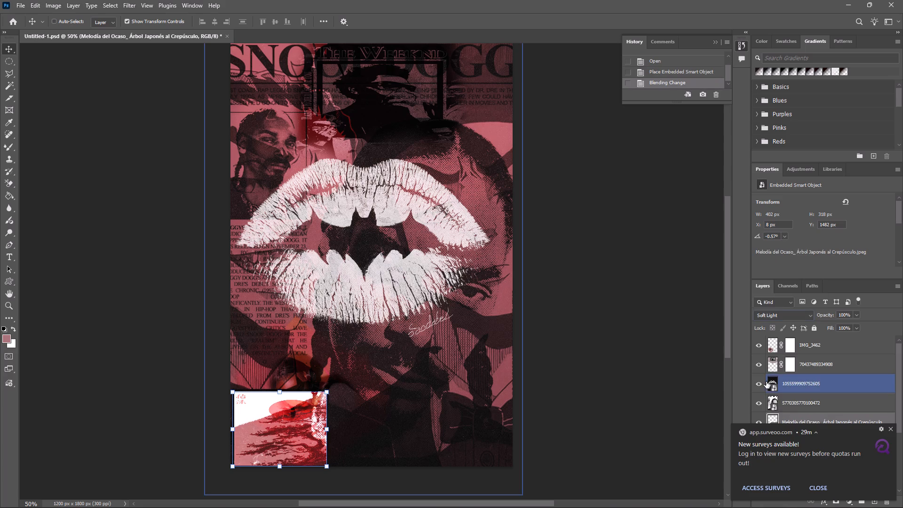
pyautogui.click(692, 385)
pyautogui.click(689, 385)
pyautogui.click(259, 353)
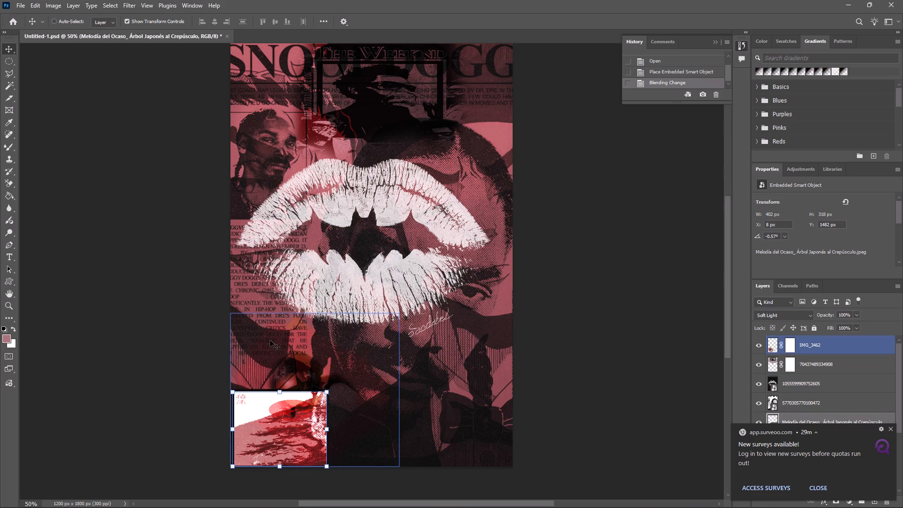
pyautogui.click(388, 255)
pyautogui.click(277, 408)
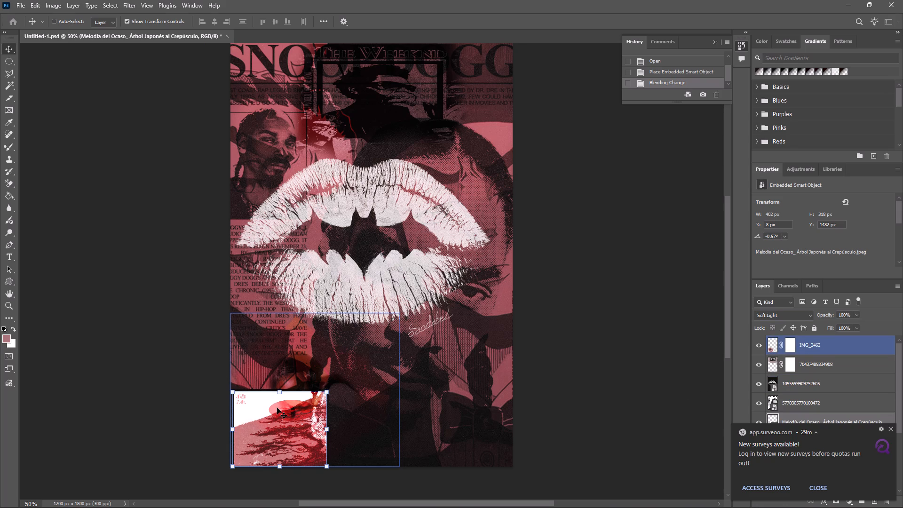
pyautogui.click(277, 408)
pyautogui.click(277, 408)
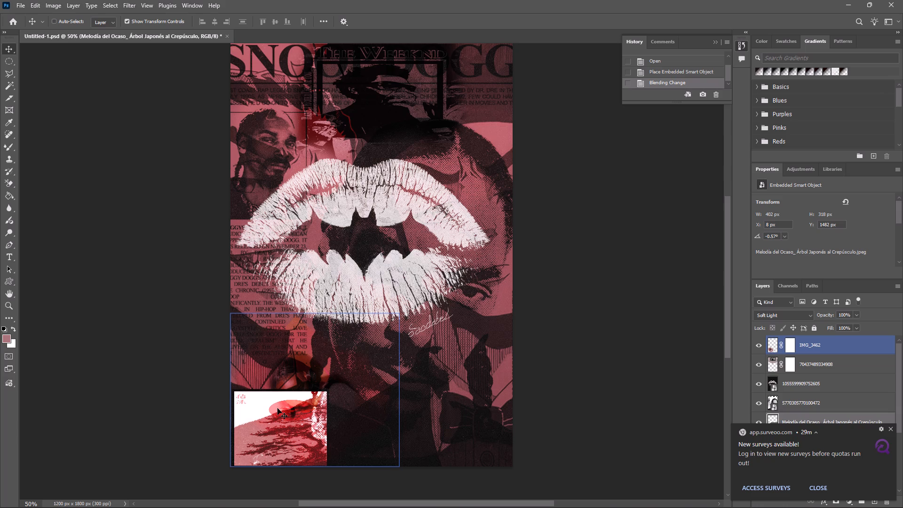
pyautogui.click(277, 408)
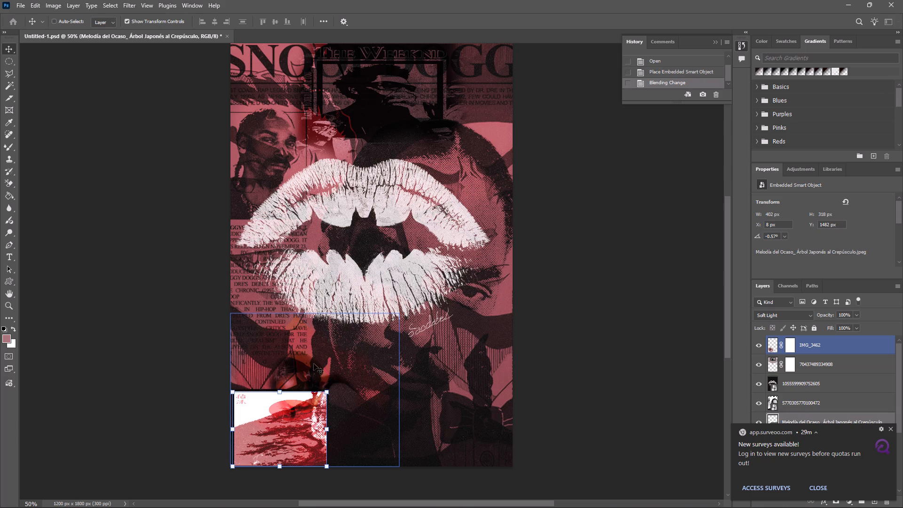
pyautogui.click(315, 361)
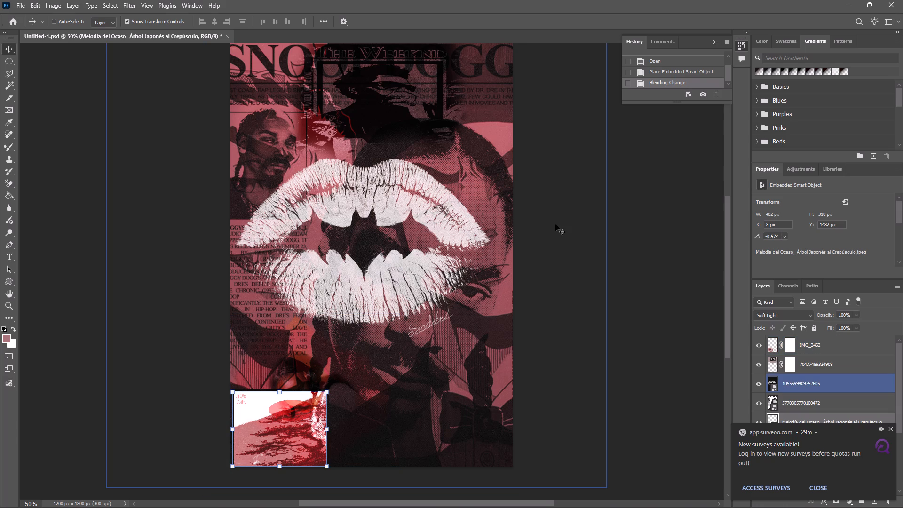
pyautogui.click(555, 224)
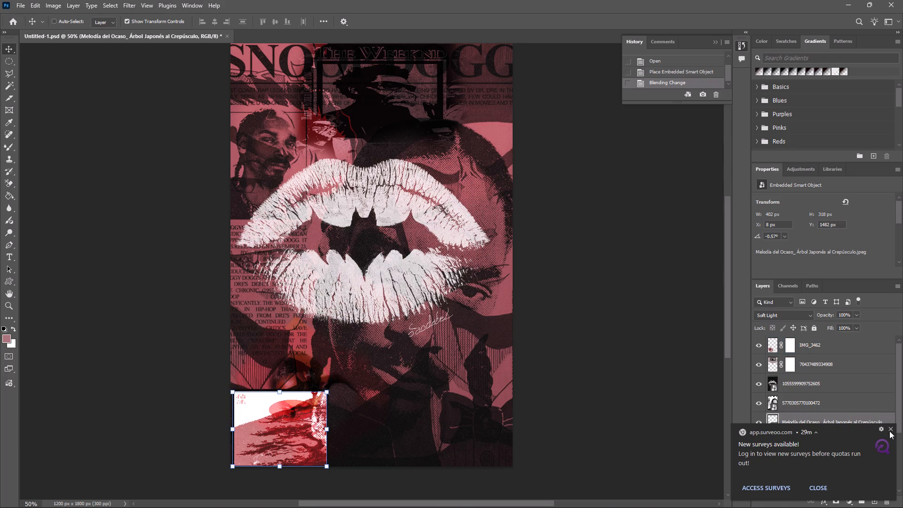
# Dismiss the survey notification that covers the layer list.
pyautogui.click(889, 431)
pyautogui.click(888, 428)
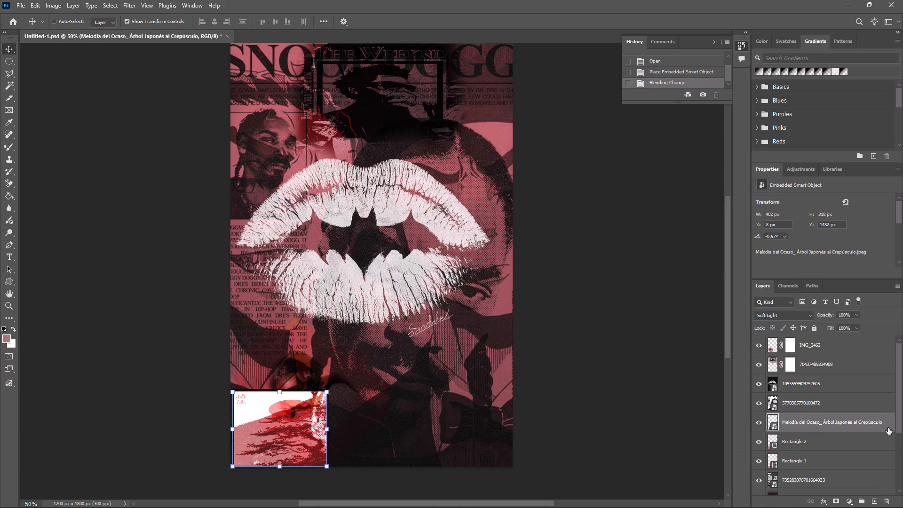
# Select the IMG_3462 layer and make its image content, rather than its layer mask, the active target.
pyautogui.click(802, 344)
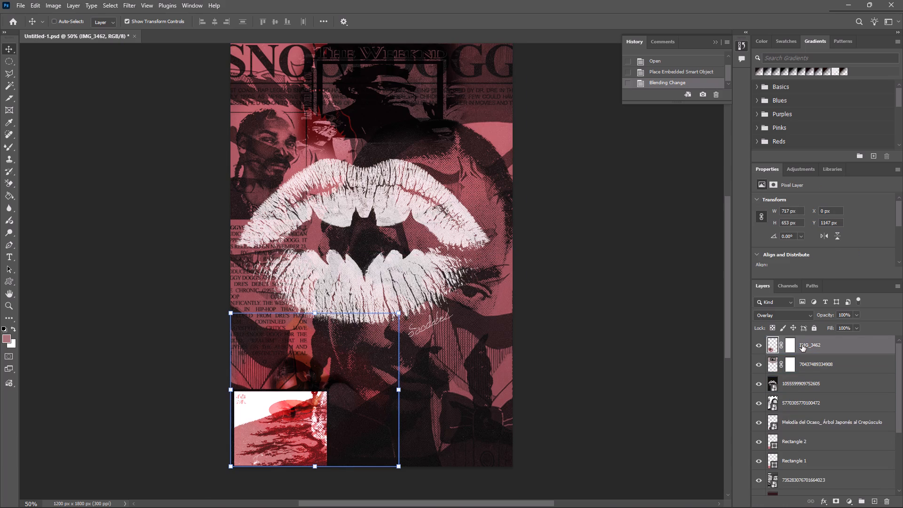
pyautogui.click(772, 349)
pyautogui.click(790, 348)
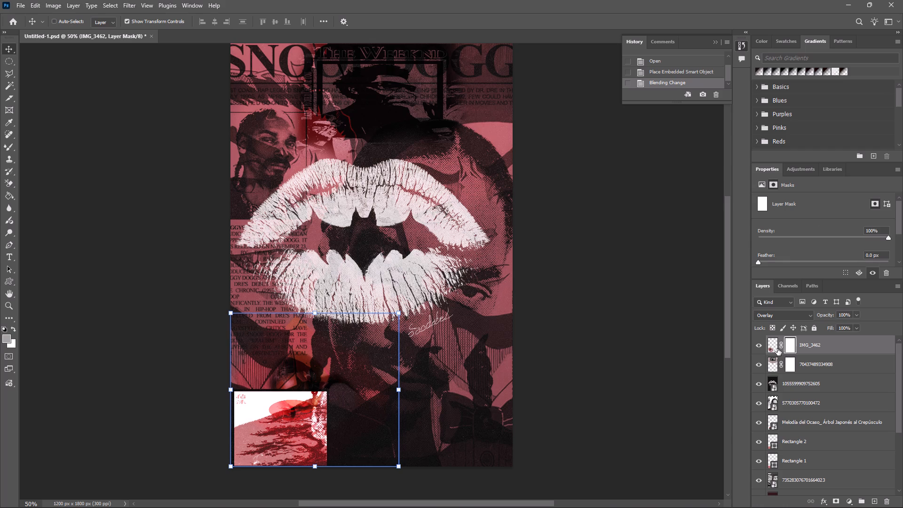
pyautogui.click(772, 349)
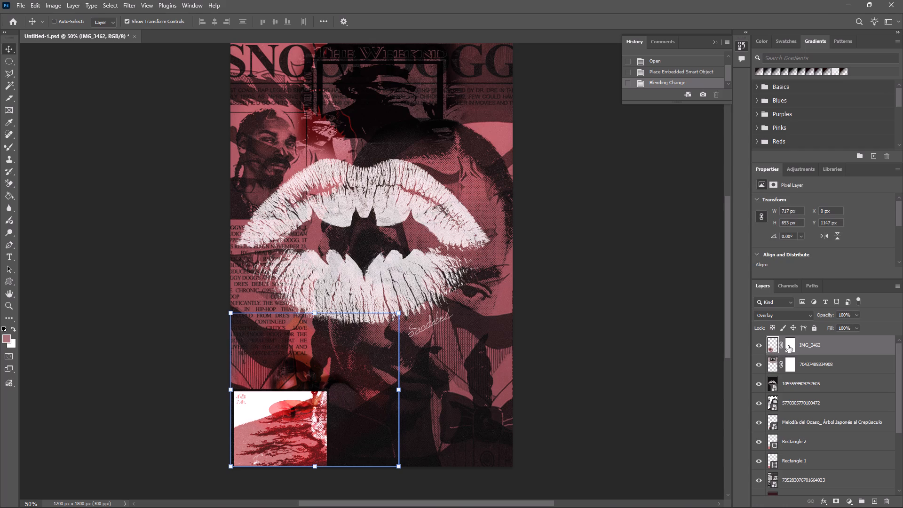
pyautogui.click(788, 346)
pyautogui.click(772, 350)
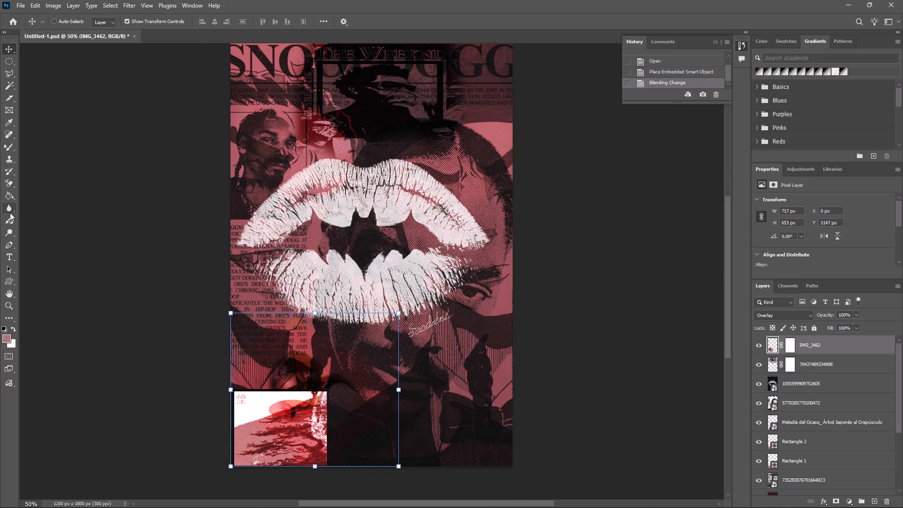
# Switch to the regular Brush tool and set the brush size to 165 px.
pyautogui.rightClick(10, 176)
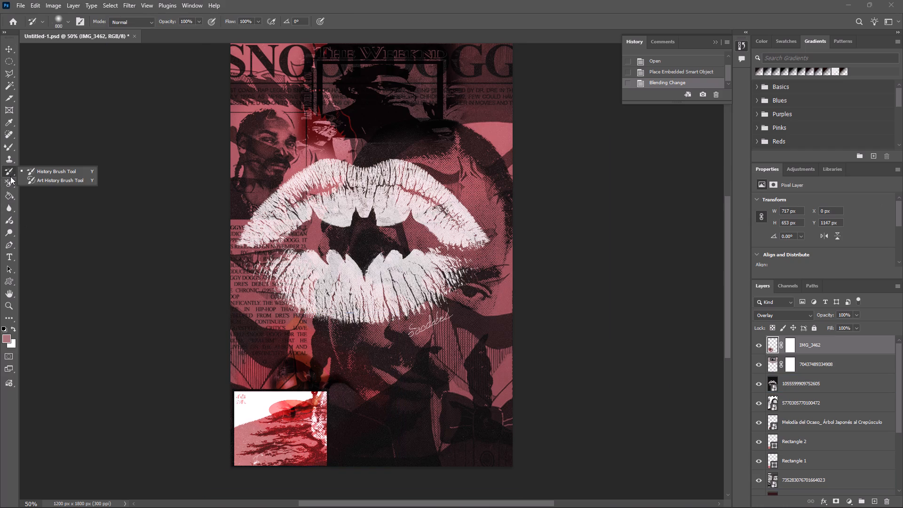
pyautogui.rightClick(10, 146)
pyautogui.rightClick(10, 146)
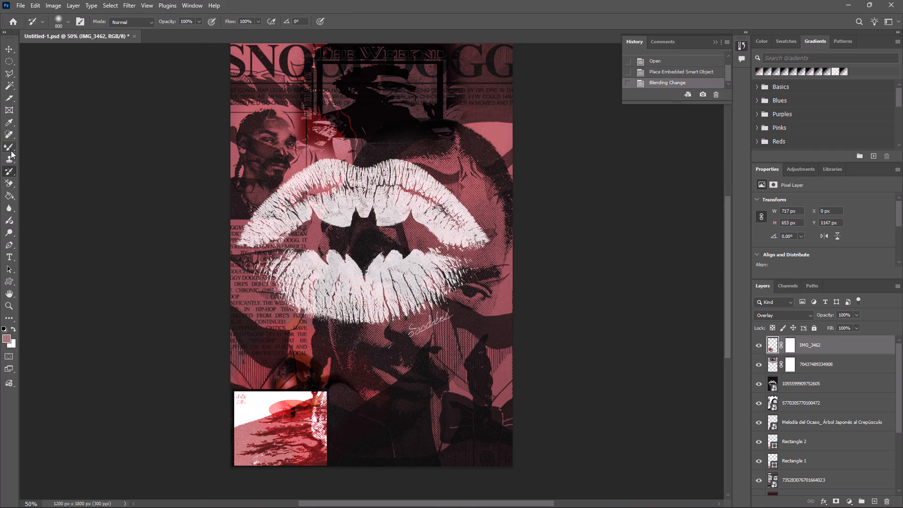
pyautogui.click(13, 147)
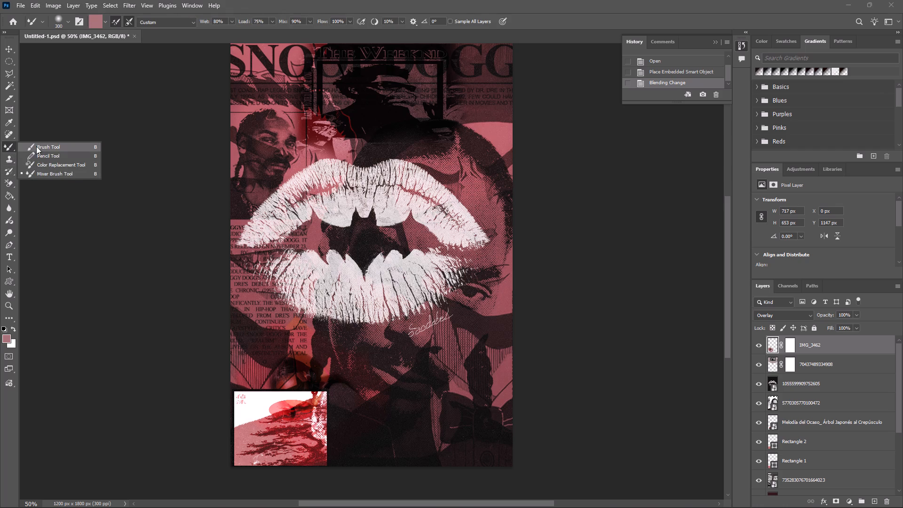
pyautogui.click(36, 146)
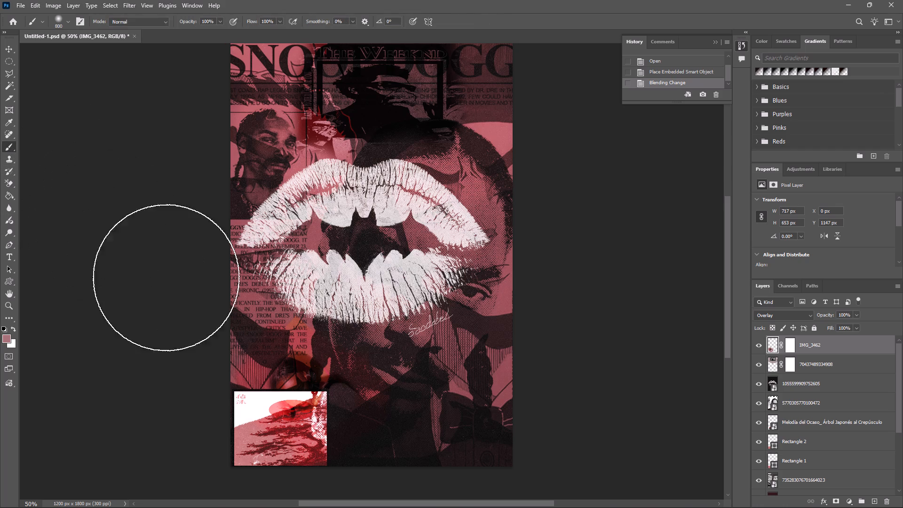
pyautogui.click(65, 22)
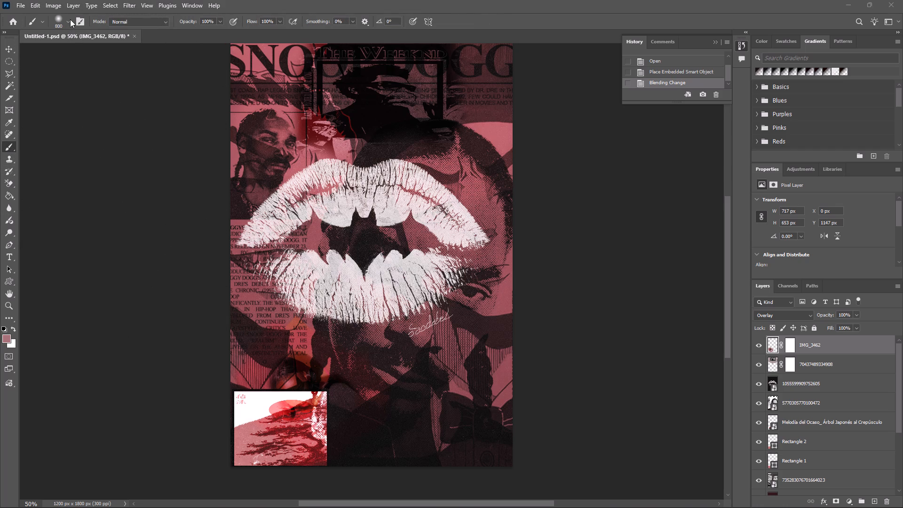
pyautogui.click(76, 49)
pyautogui.moveTo(76, 49); pyautogui.dragTo(80, 51)
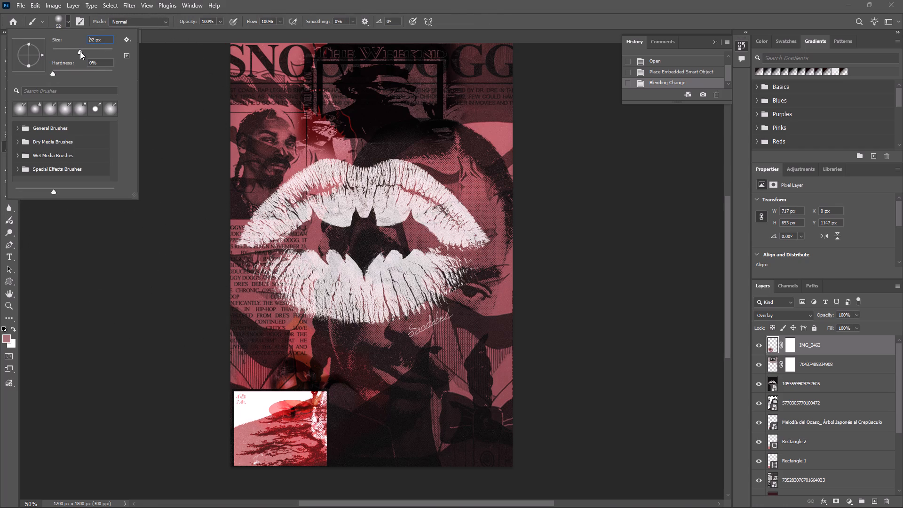
pyautogui.moveTo(80, 51); pyautogui.dragTo(92, 52)
# Paint repeated soft brush dabs in the pink foreground color over the tree artwork's right edge on the IMG_3462 layer.
pyautogui.click(104, 225)
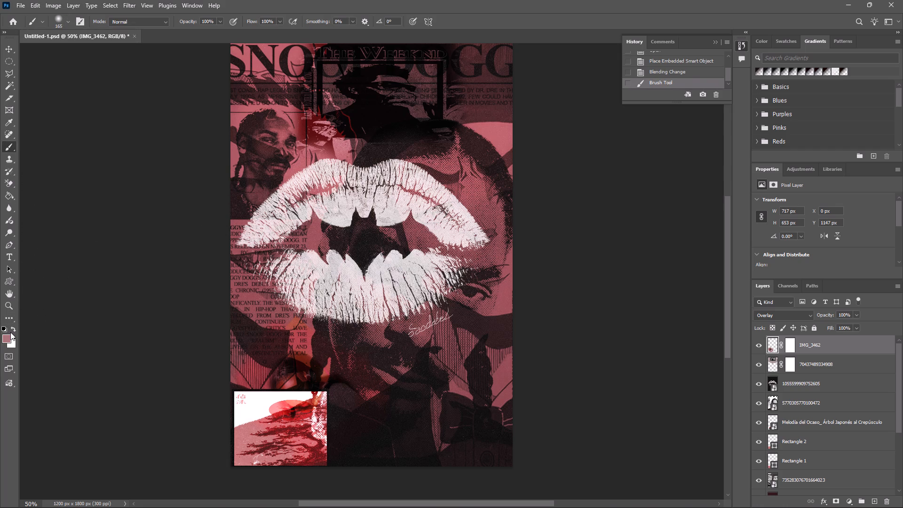
pyautogui.tripleClick(332, 423)
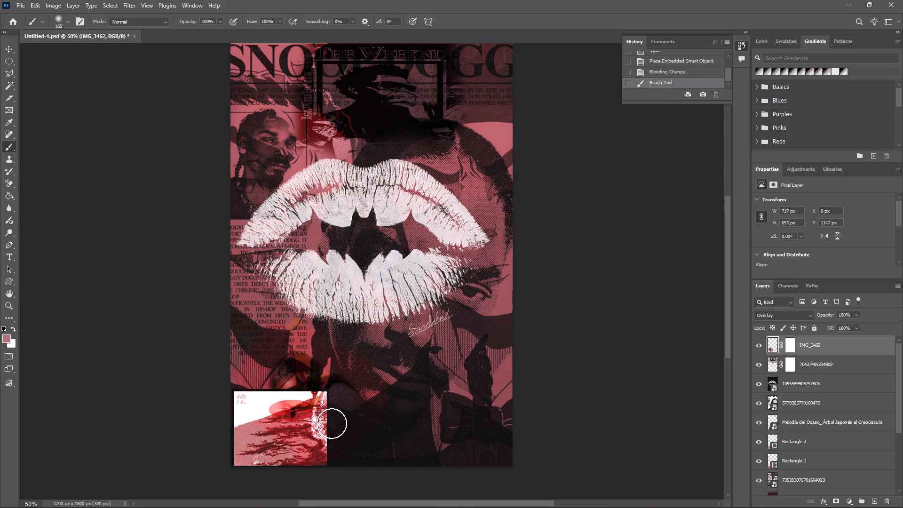
pyautogui.click(332, 423)
pyautogui.click(332, 423)
pyautogui.doubleClick(332, 423)
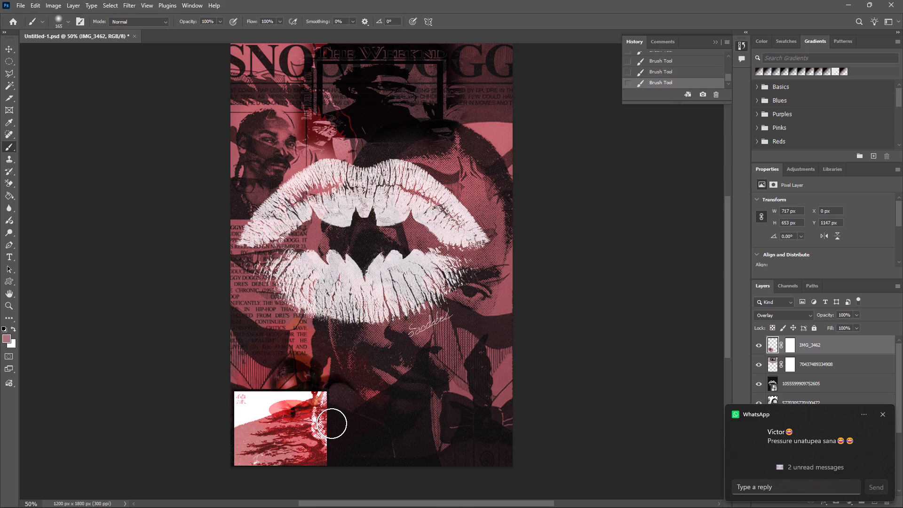
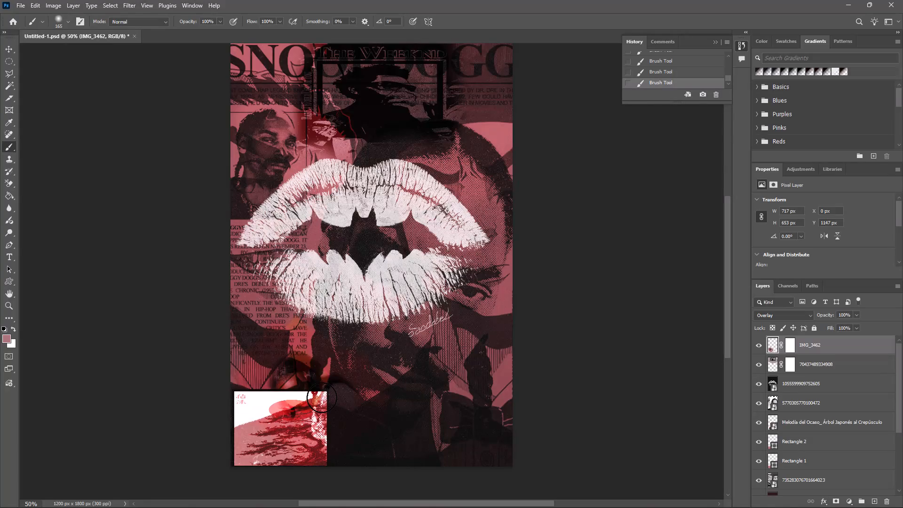
# Dab the soft 165 px brush around the top, right and bottom edges of the small tree artwork on the IMG_3462 layer.
pyautogui.click(322, 397)
pyautogui.click(323, 397)
pyautogui.click(325, 397)
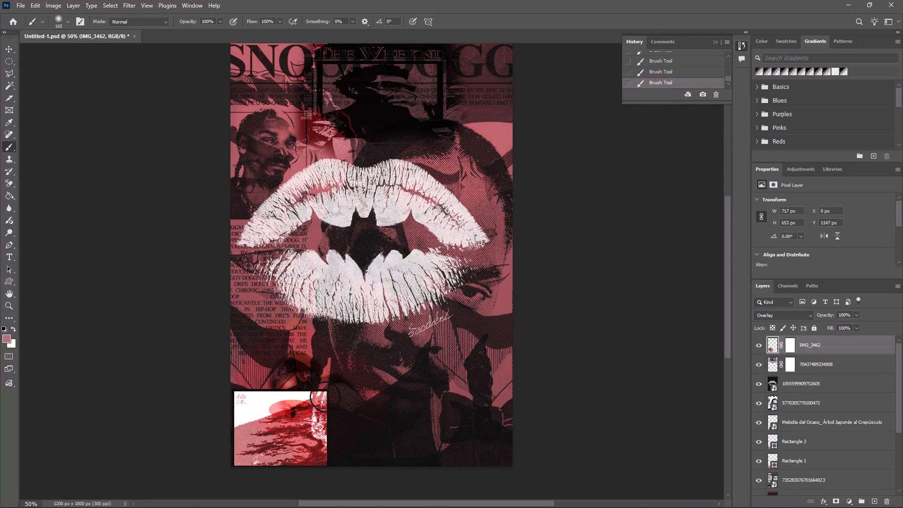
pyautogui.click(286, 397)
pyautogui.click(262, 397)
pyautogui.click(248, 397)
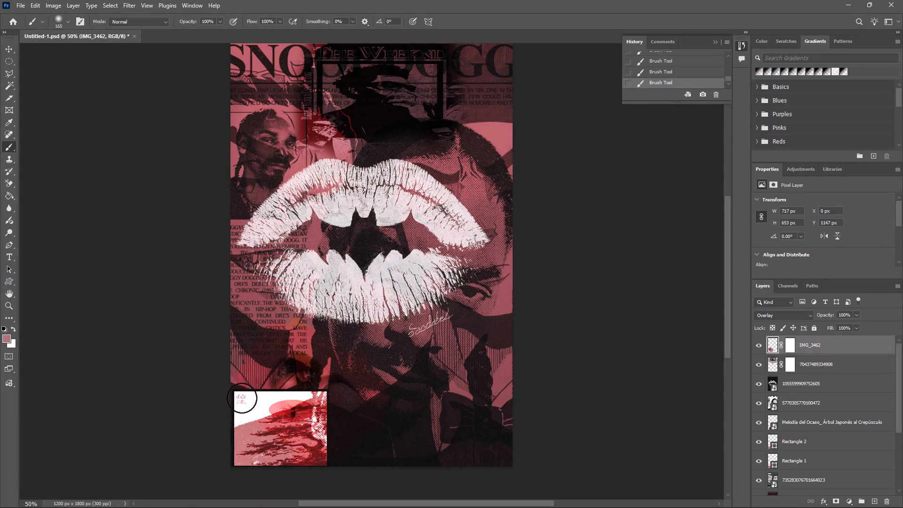
pyautogui.click(242, 398)
pyautogui.click(321, 394)
pyautogui.click(325, 452)
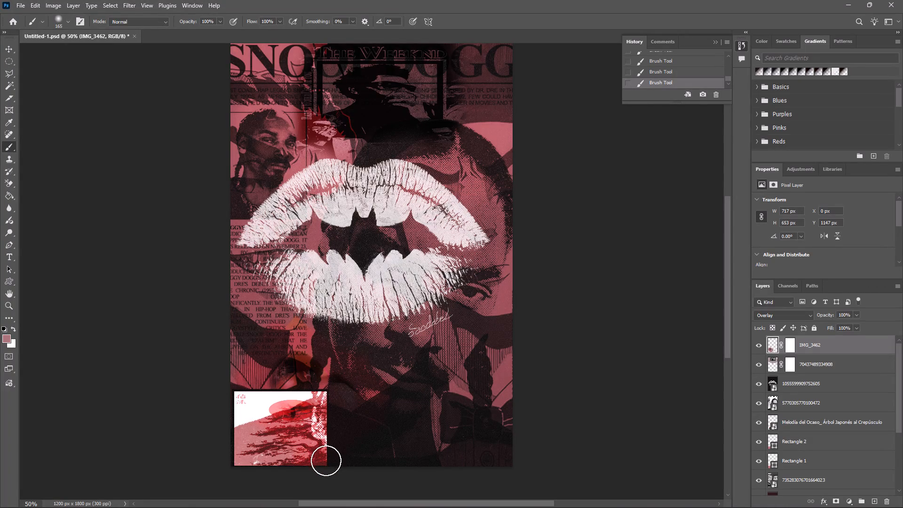
pyautogui.click(326, 460)
pyautogui.click(299, 452)
pyautogui.click(250, 464)
pyautogui.doubleClick(245, 464)
pyautogui.tripleClick(240, 466)
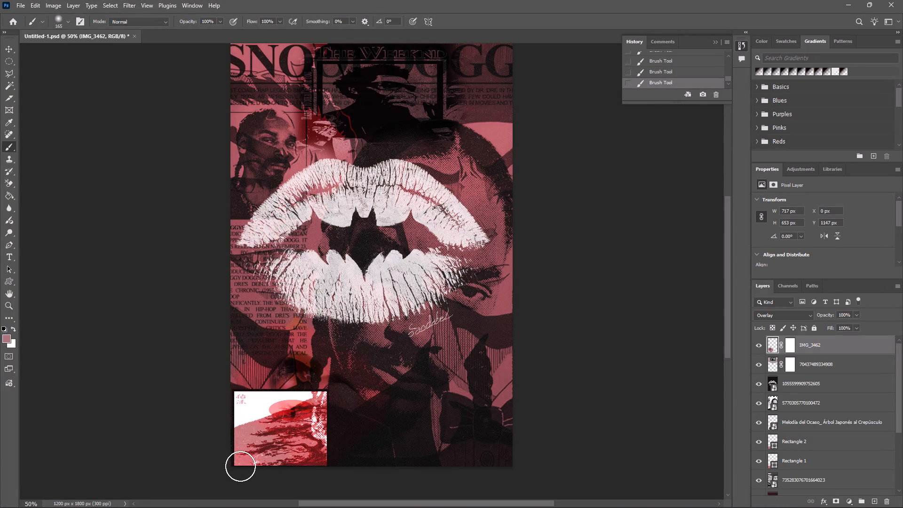
pyautogui.click(240, 464)
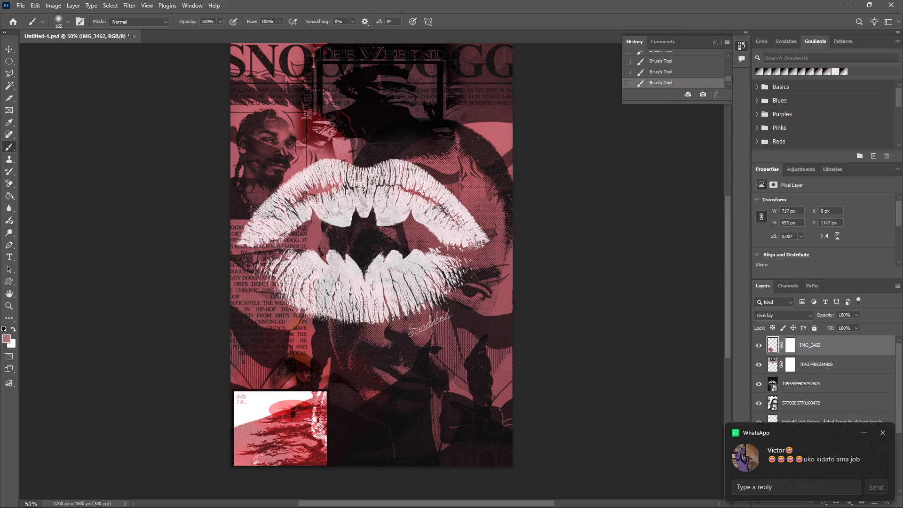
pyautogui.click(793, 488)
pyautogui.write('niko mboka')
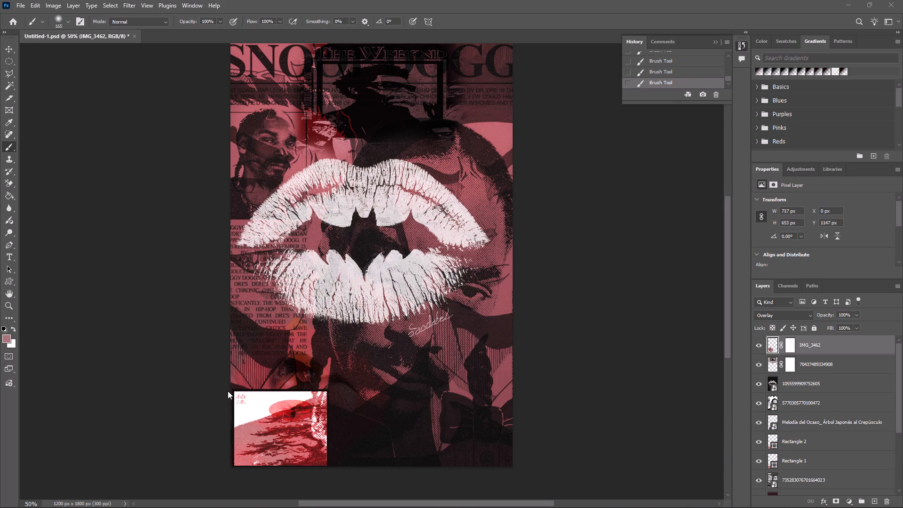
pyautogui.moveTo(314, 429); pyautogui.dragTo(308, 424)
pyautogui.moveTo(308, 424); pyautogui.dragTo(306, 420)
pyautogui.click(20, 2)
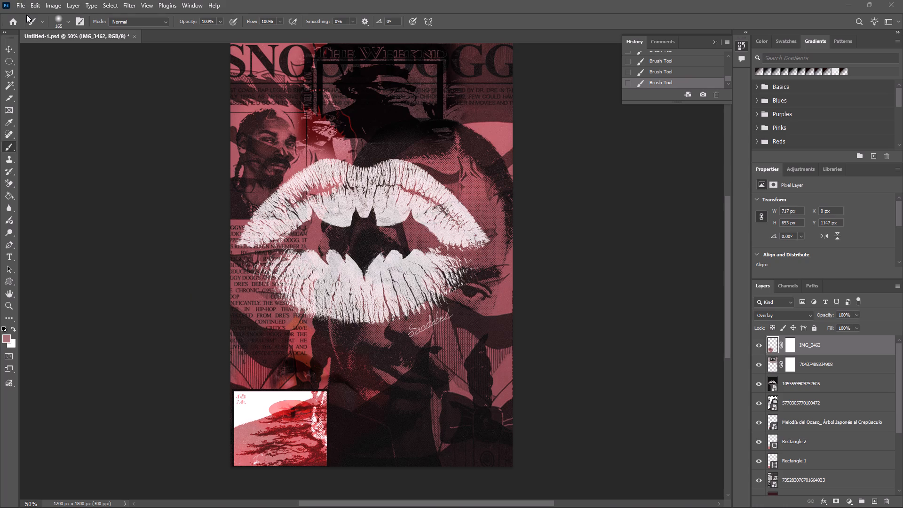
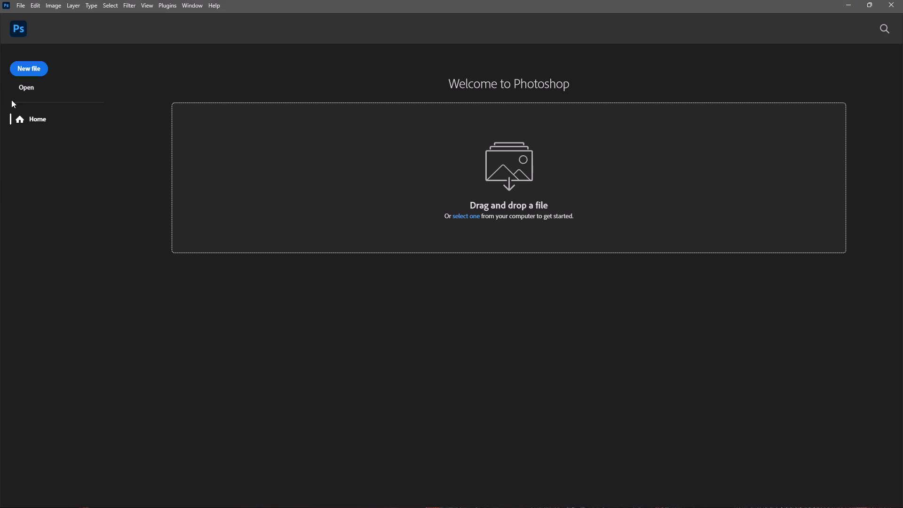
# Start opening an existing file and browse to the Downloads folder.
pyautogui.click(21, 86)
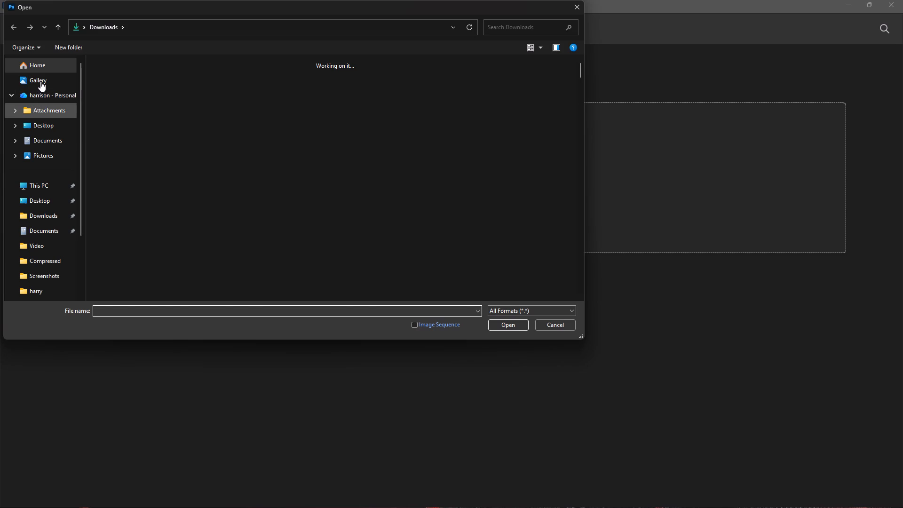
pyautogui.click(40, 81)
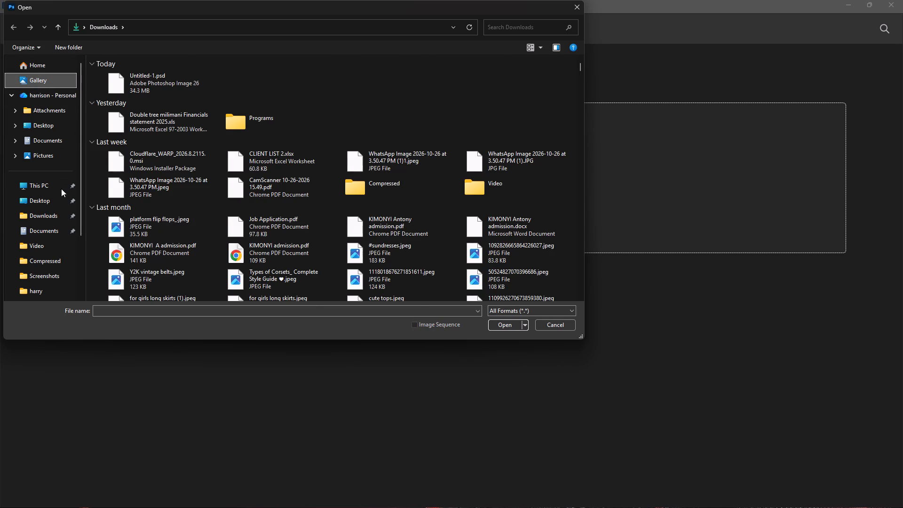
pyautogui.click(53, 214)
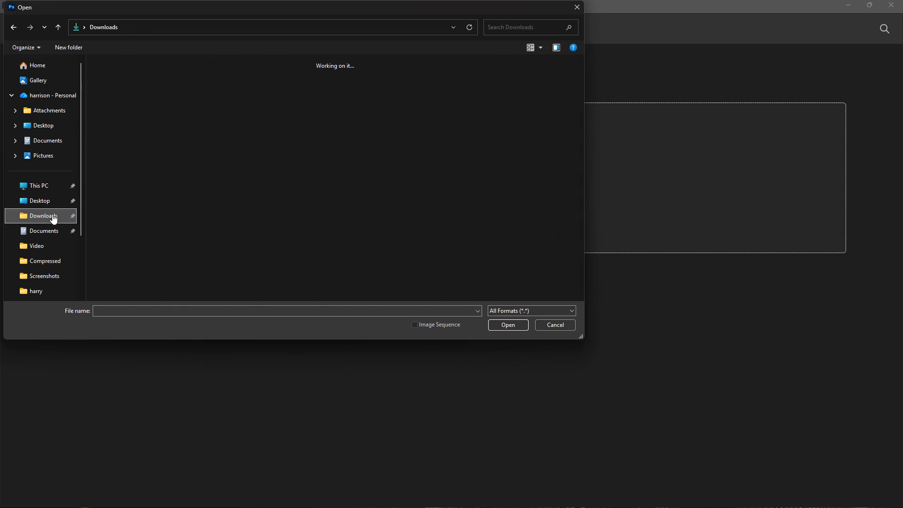
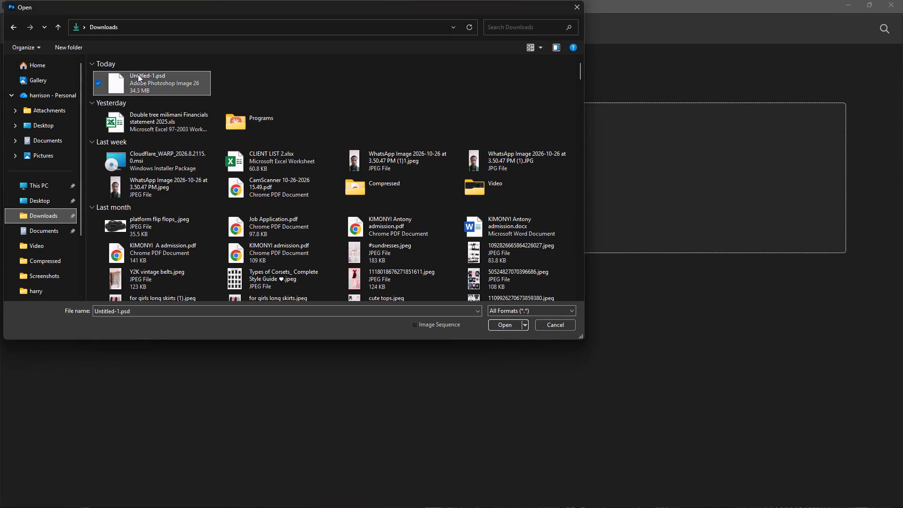
# Open Untitled-1.psd from the Downloads folder.
pyautogui.click(501, 323)
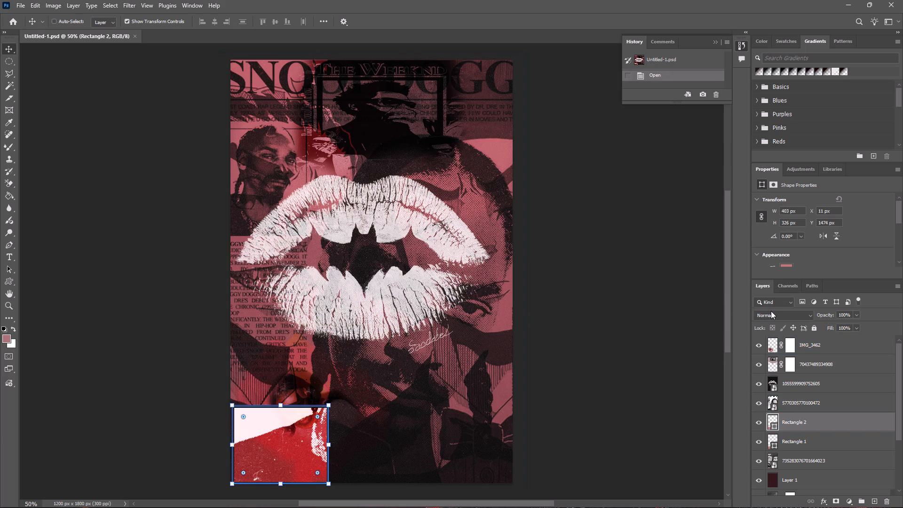
# Set the blend mode of the Rectangle 2 layer to Overlay.
pyautogui.click(788, 315)
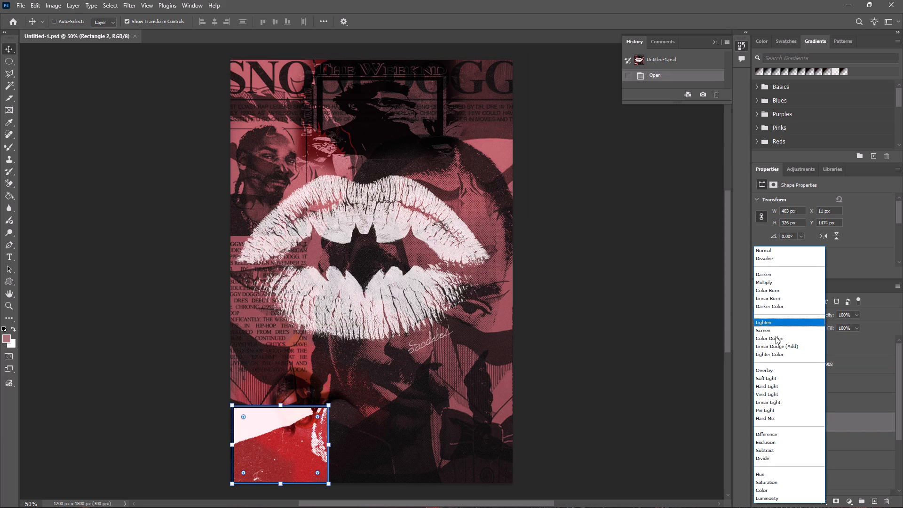
pyautogui.click(778, 371)
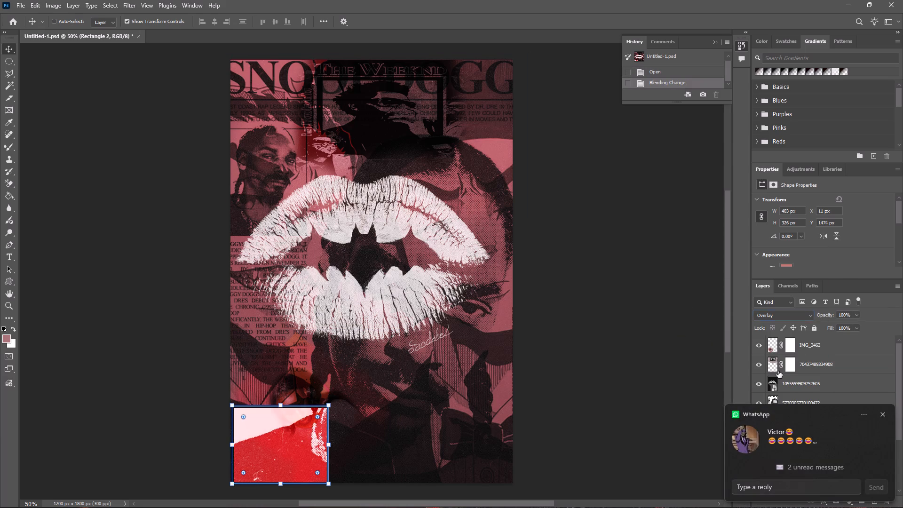
pyautogui.click(799, 489)
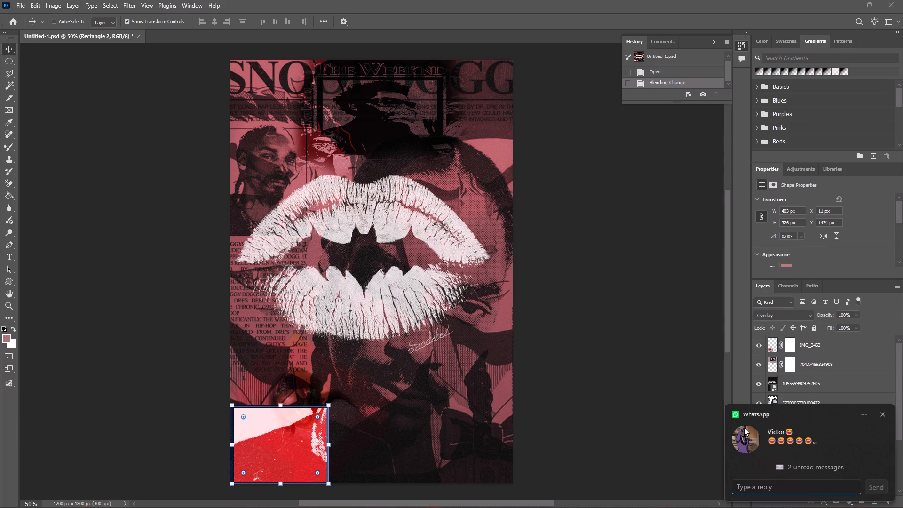
pyautogui.click(668, 432)
pyautogui.click(762, 488)
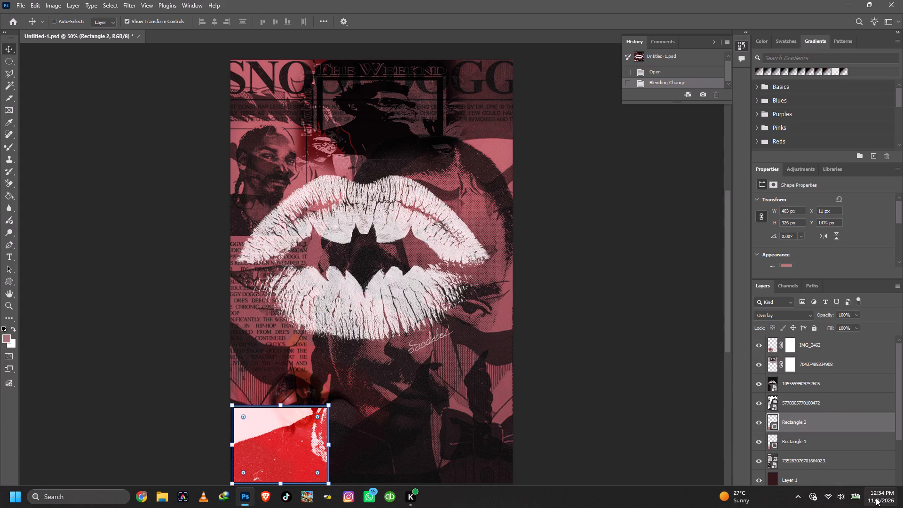
pyautogui.click(876, 498)
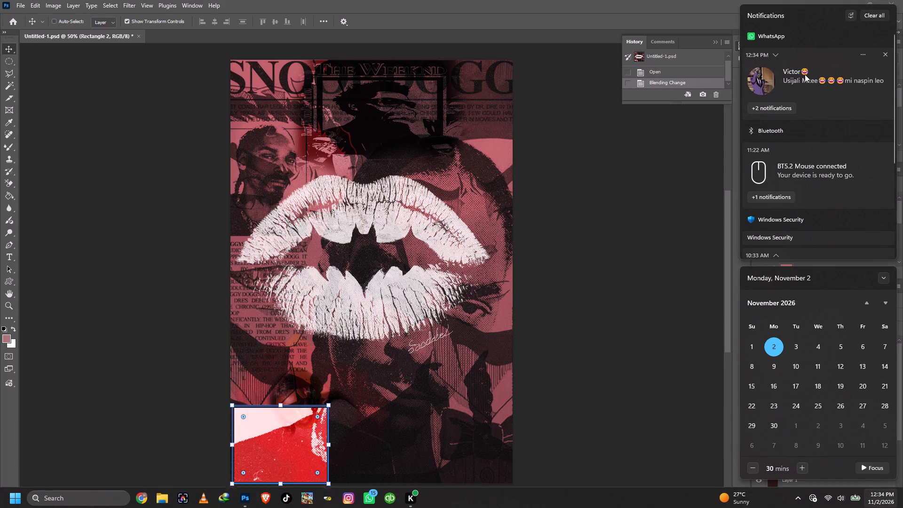
pyautogui.click(776, 54)
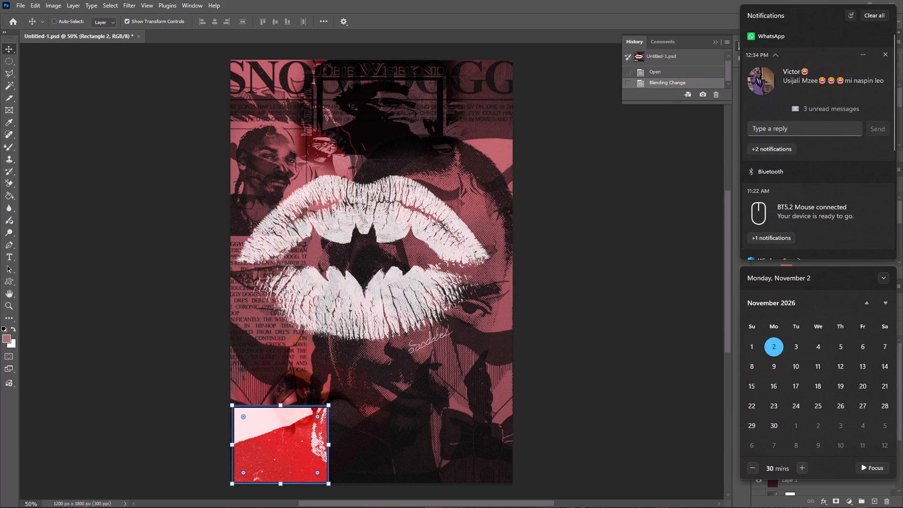
pyautogui.click(784, 133)
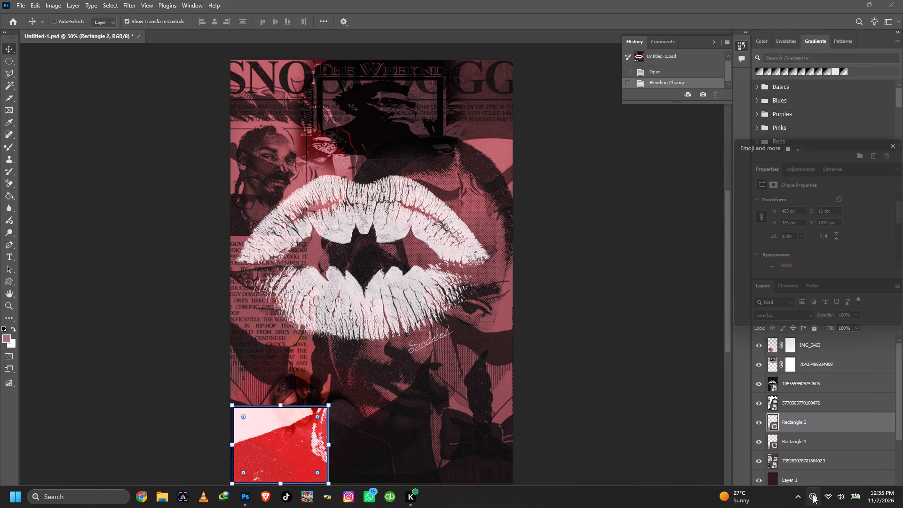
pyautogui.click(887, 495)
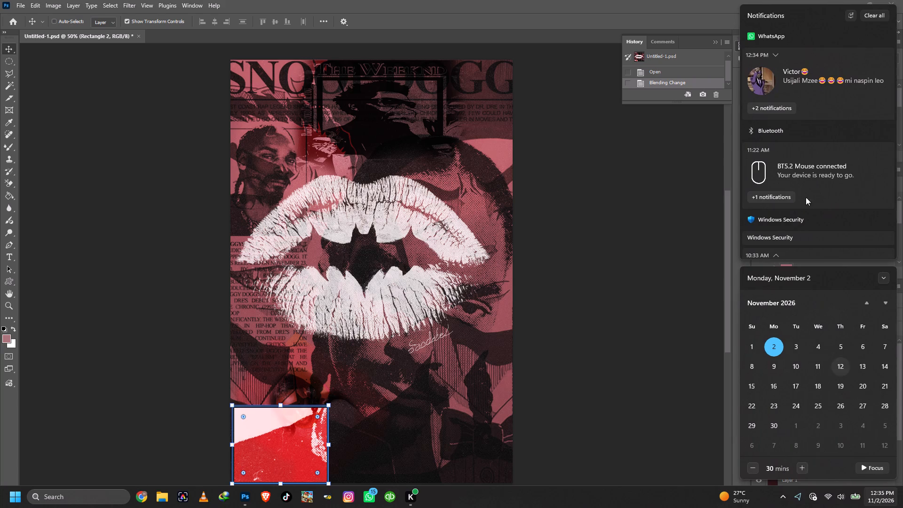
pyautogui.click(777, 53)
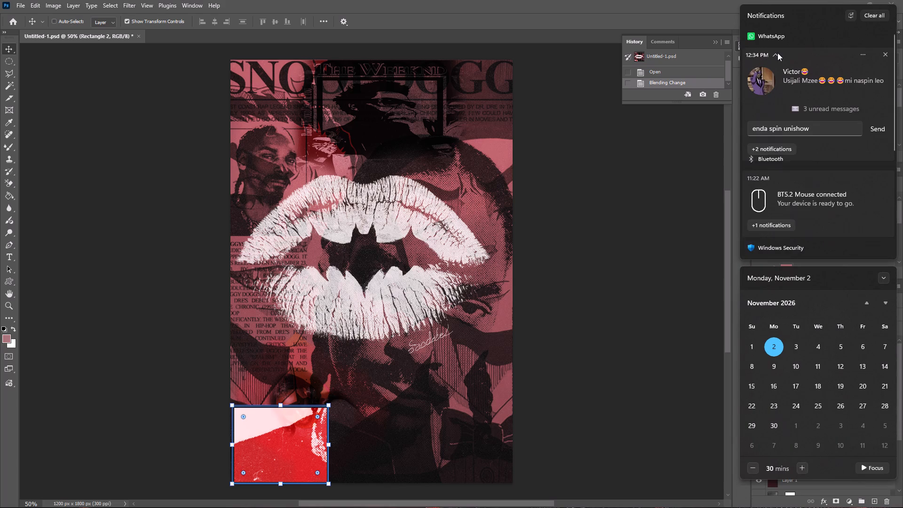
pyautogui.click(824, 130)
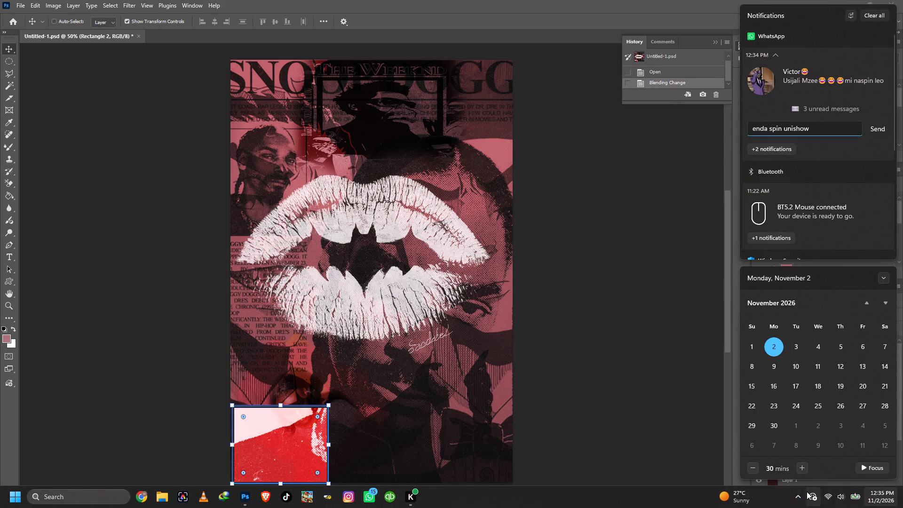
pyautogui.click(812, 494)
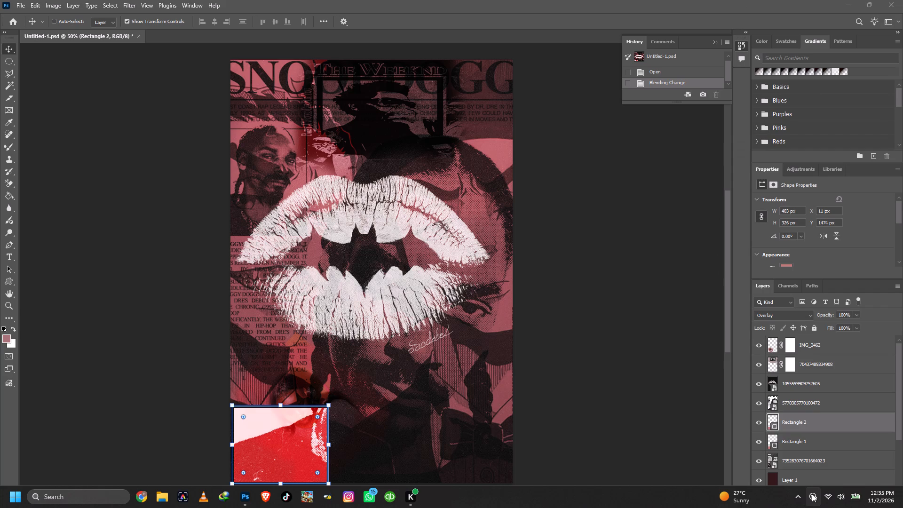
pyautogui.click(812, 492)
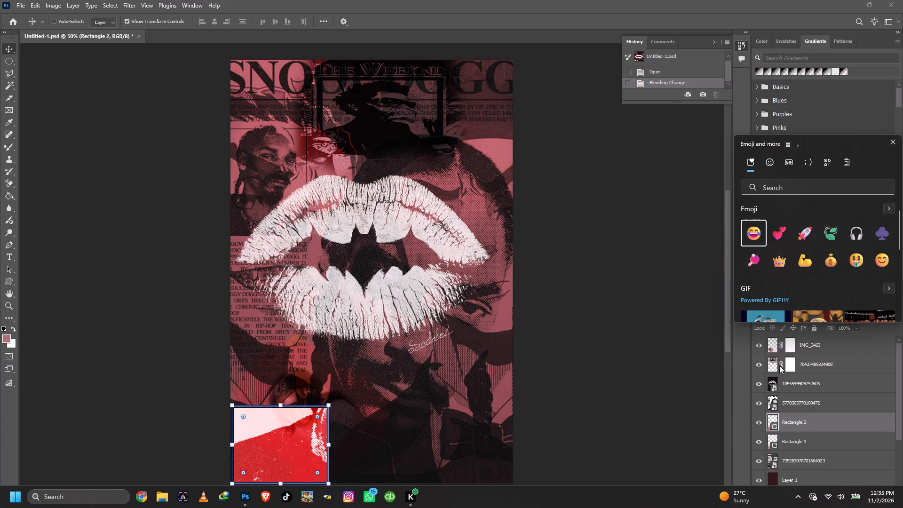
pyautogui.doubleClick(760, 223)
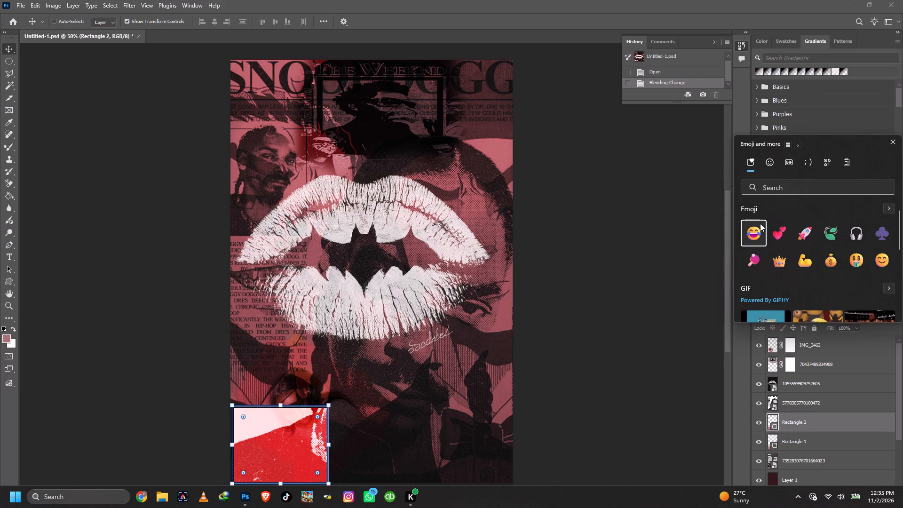
# Reopen the WhatsApp notification holding the drafted reply and send "enda spin unishow".
pyautogui.click(876, 497)
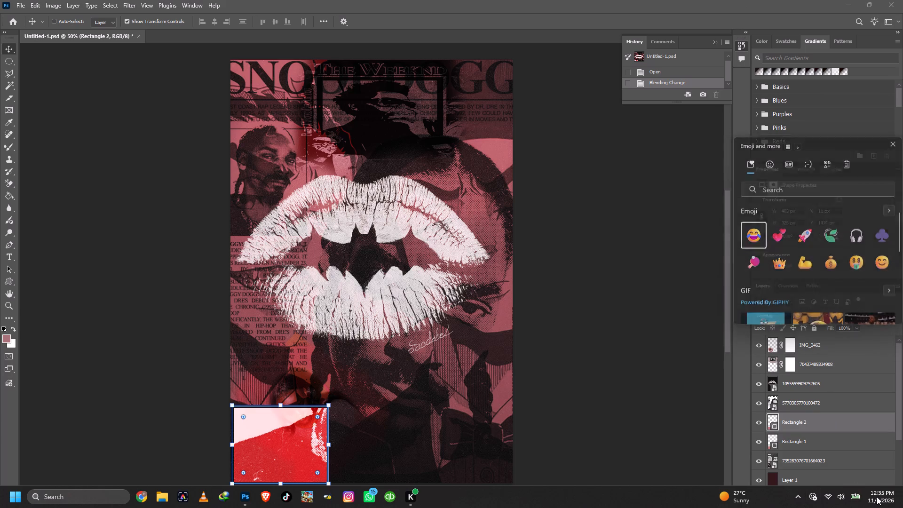
pyautogui.click(880, 491)
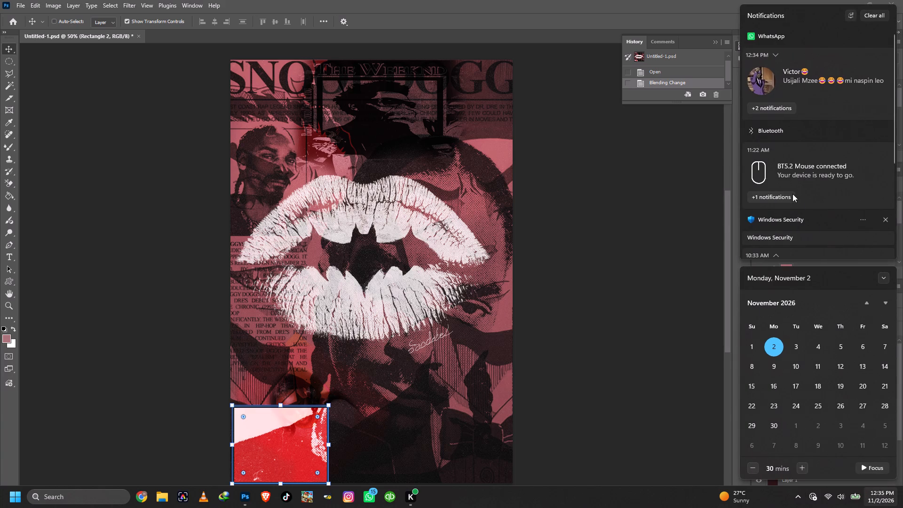
pyautogui.click(778, 52)
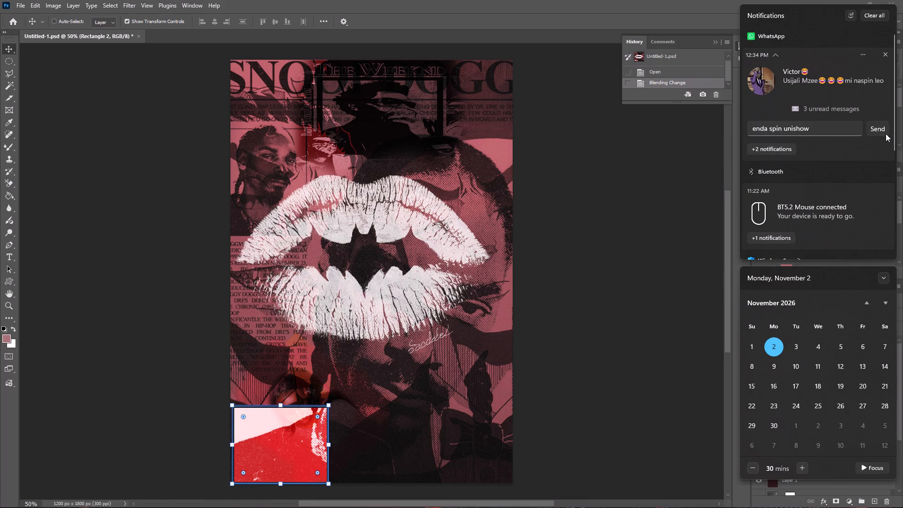
pyautogui.click(886, 133)
# Dismiss the WhatsApp photo notification and clear all remaining notifications from the notification centre.
pyautogui.click(871, 495)
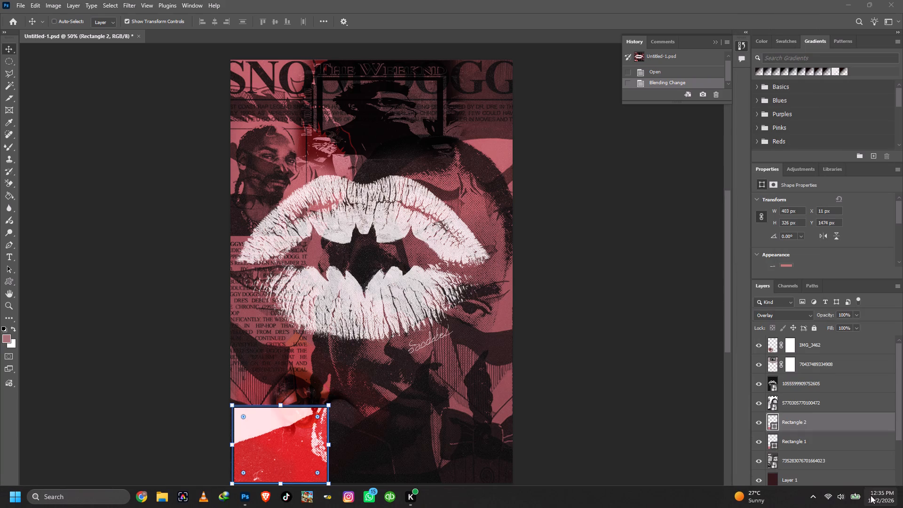
pyautogui.click(775, 53)
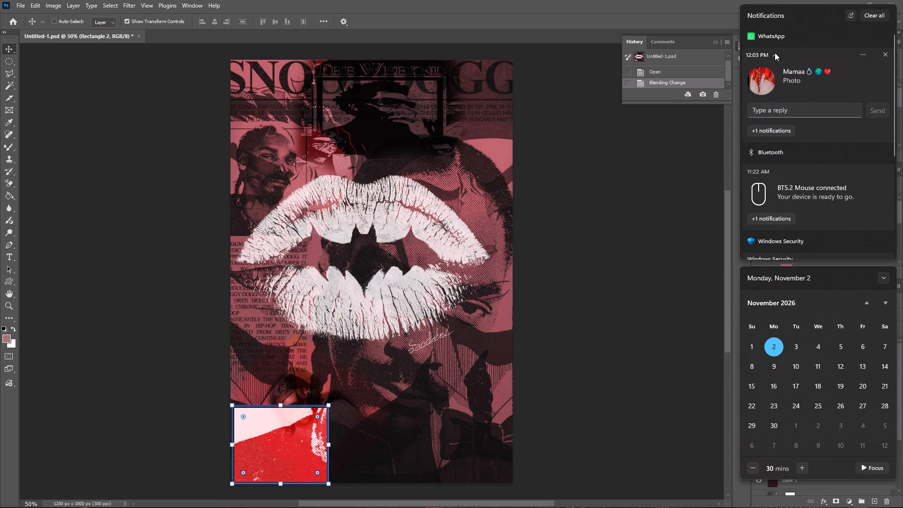
pyautogui.click(883, 56)
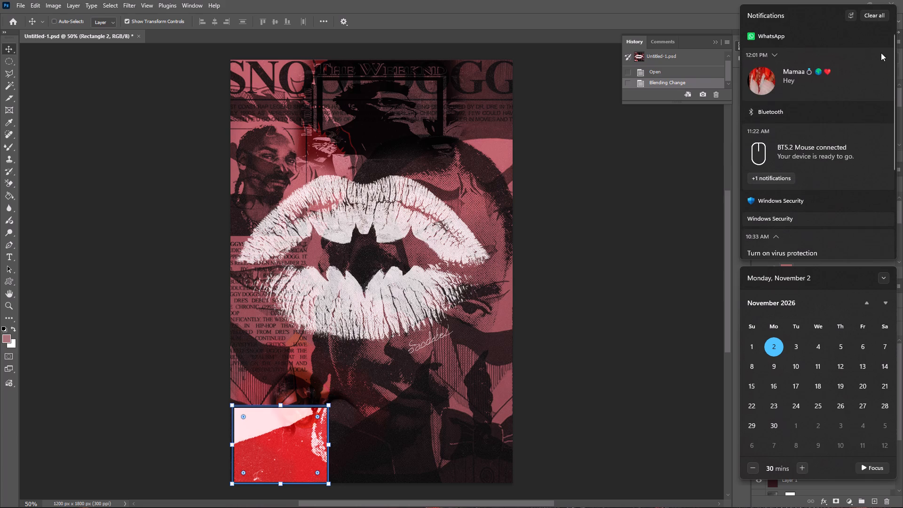
pyautogui.click(871, 16)
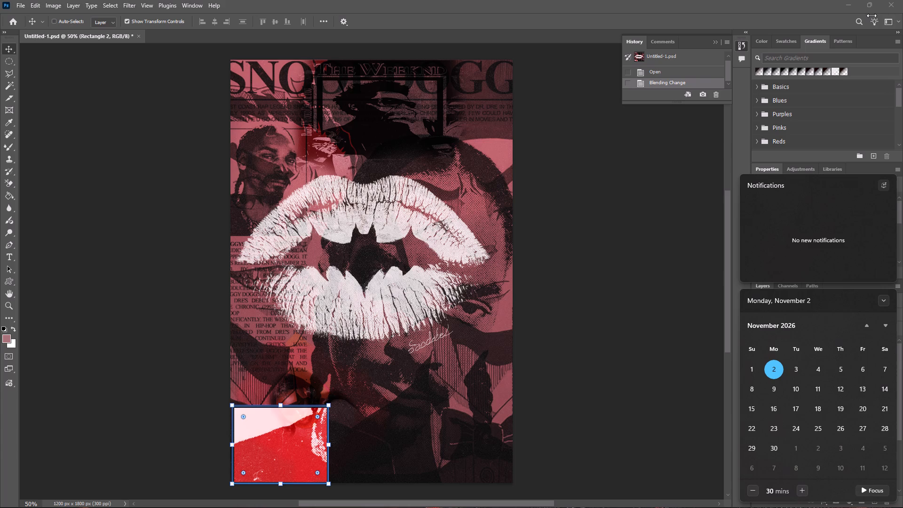
# Shrink the Rectangle 2 shape slightly to about 402 × 325 px and reposition it at about X 6, Y 1470 px.
pyautogui.click(659, 220)
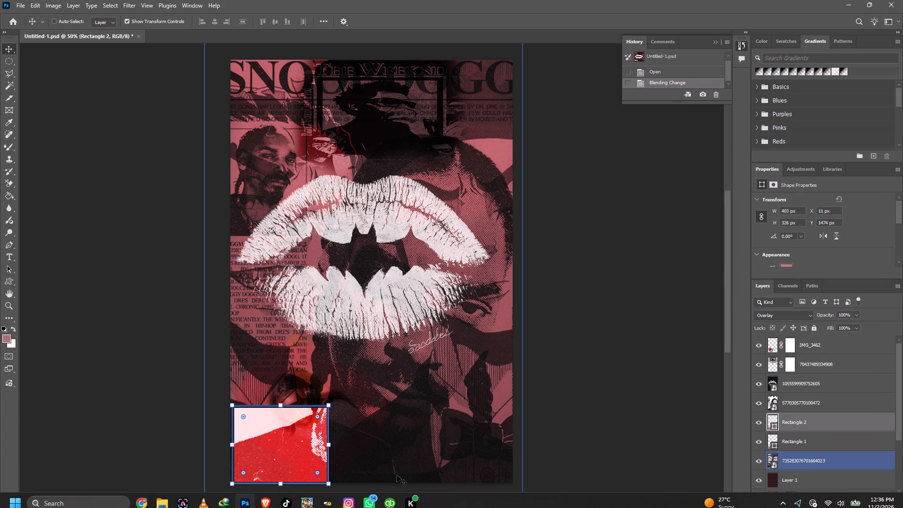
pyautogui.moveTo(326, 406); pyautogui.dragTo(338, 399)
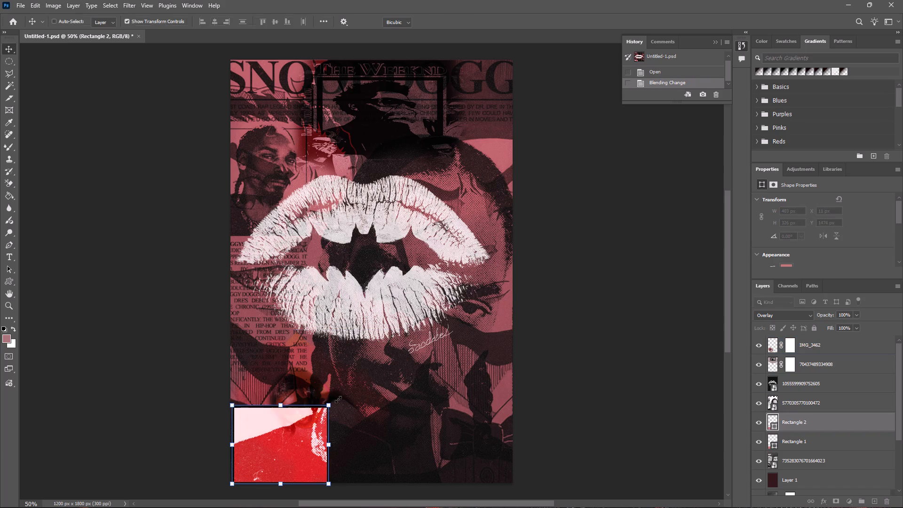
pyautogui.moveTo(338, 399); pyautogui.dragTo(324, 412)
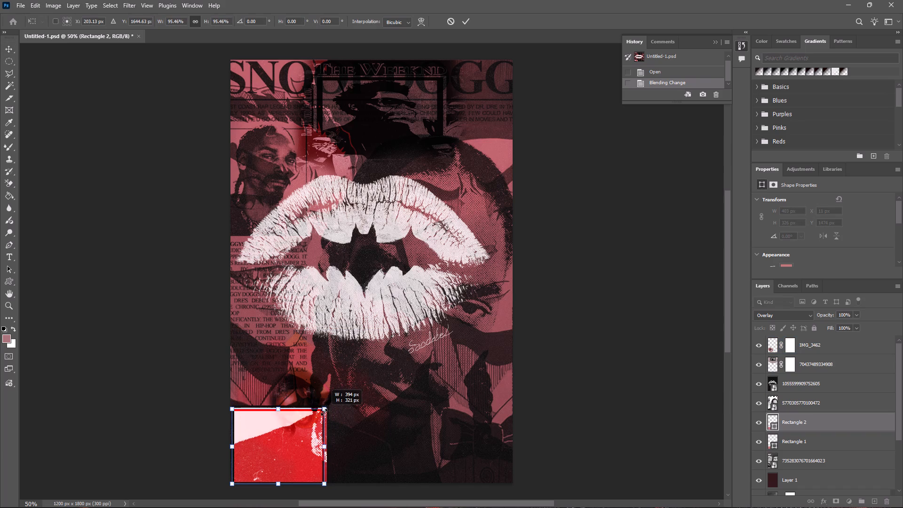
pyautogui.moveTo(324, 412); pyautogui.dragTo(326, 411)
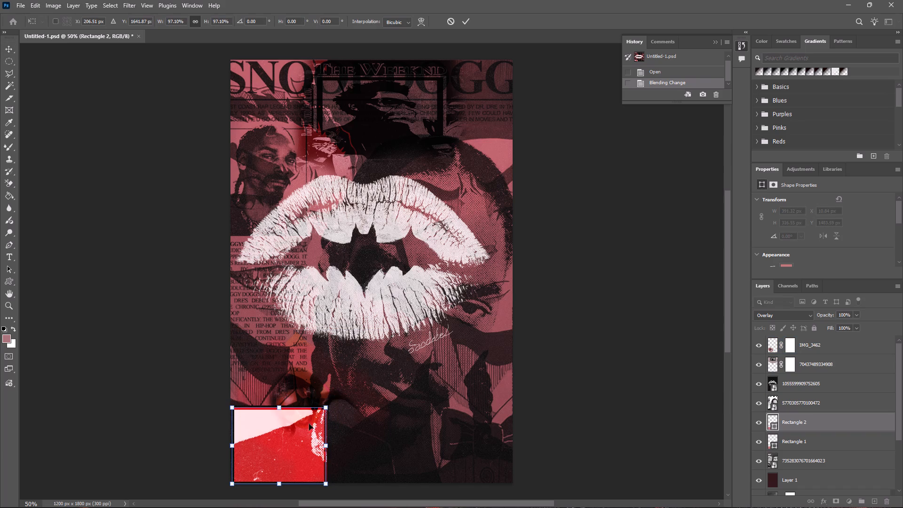
pyautogui.moveTo(307, 429); pyautogui.dragTo(308, 428)
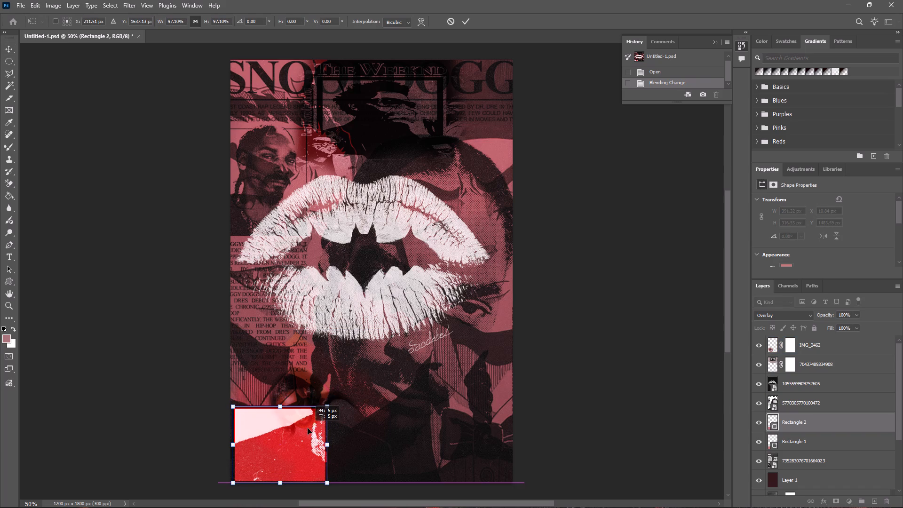
pyautogui.moveTo(308, 428); pyautogui.dragTo(309, 425)
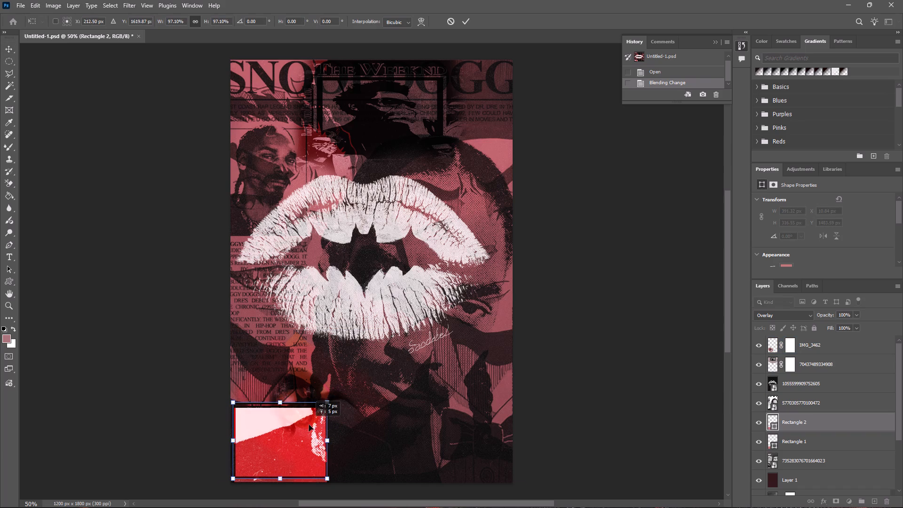
pyautogui.moveTo(309, 425); pyautogui.dragTo(308, 424)
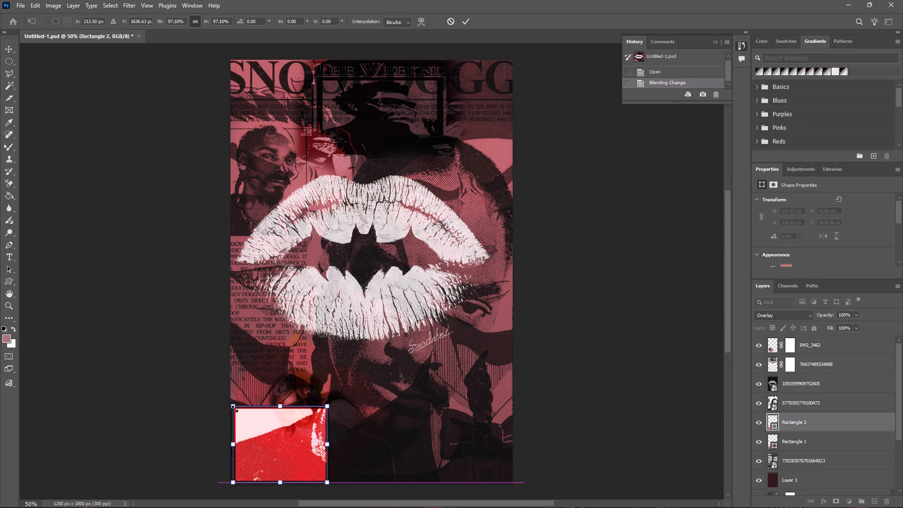
pyautogui.click(235, 409)
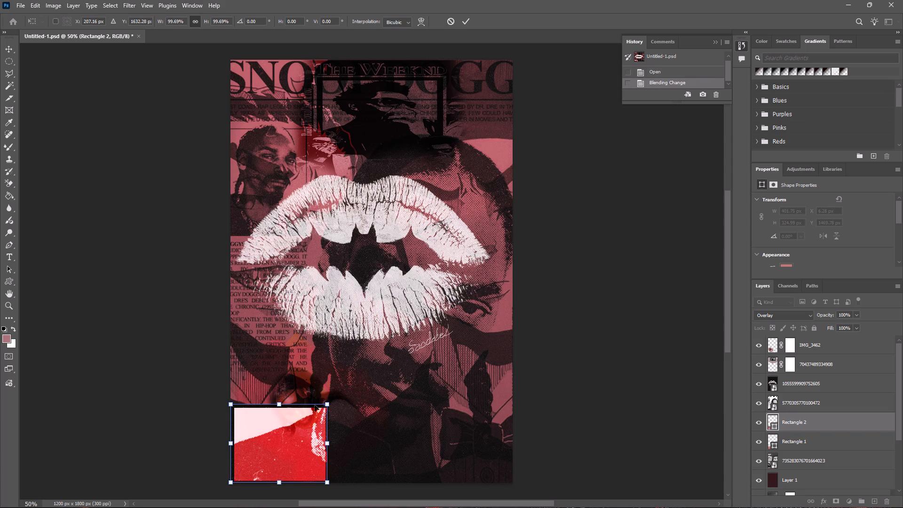
pyautogui.click(359, 396)
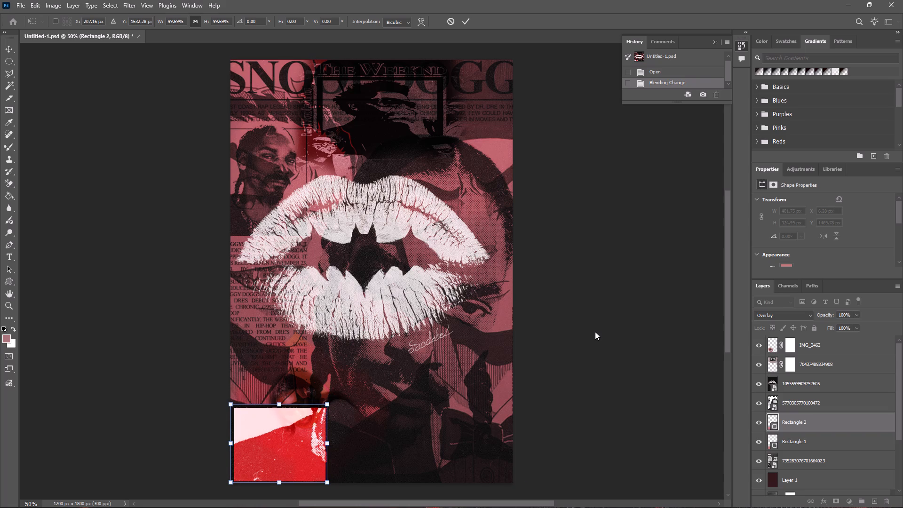
pyautogui.click(595, 332)
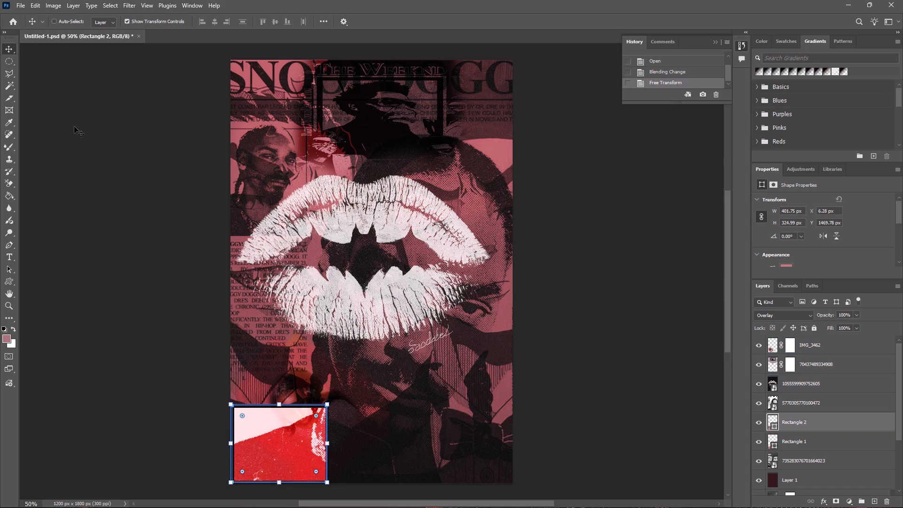
# Place the image "Melodía del Ocaso_ Árbol Japonés al Crepúsculo.jpeg" from Downloads into the poster as an embedded object.
pyautogui.click(19, 5)
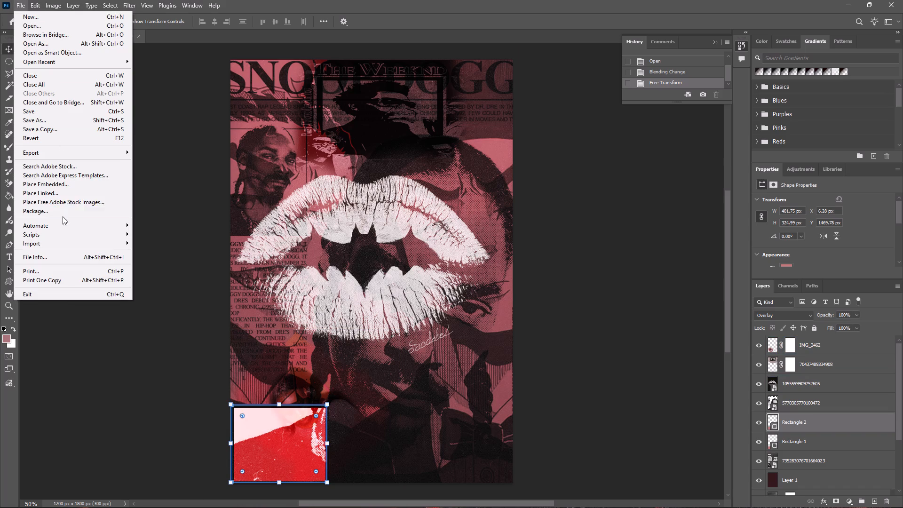
pyautogui.click(63, 188)
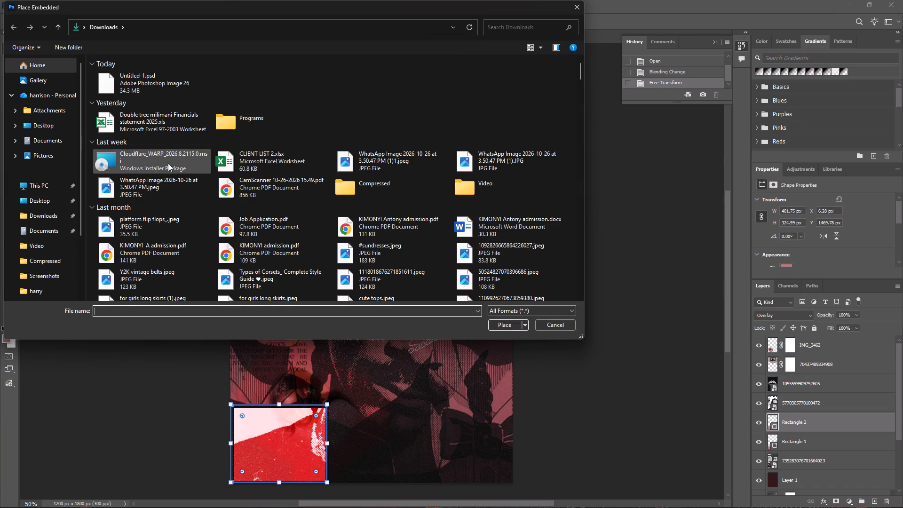
pyautogui.moveTo(581, 68); pyautogui.dragTo(583, 108)
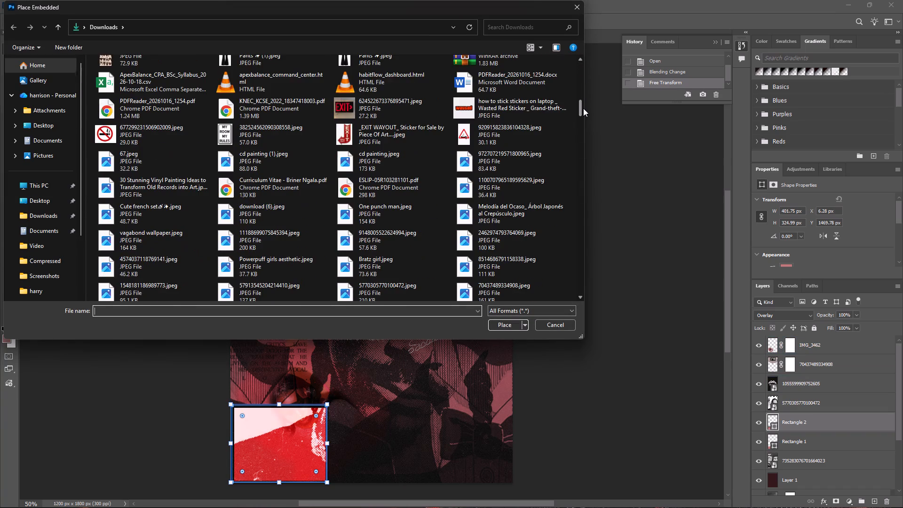
pyautogui.moveTo(583, 108); pyautogui.dragTo(586, 120)
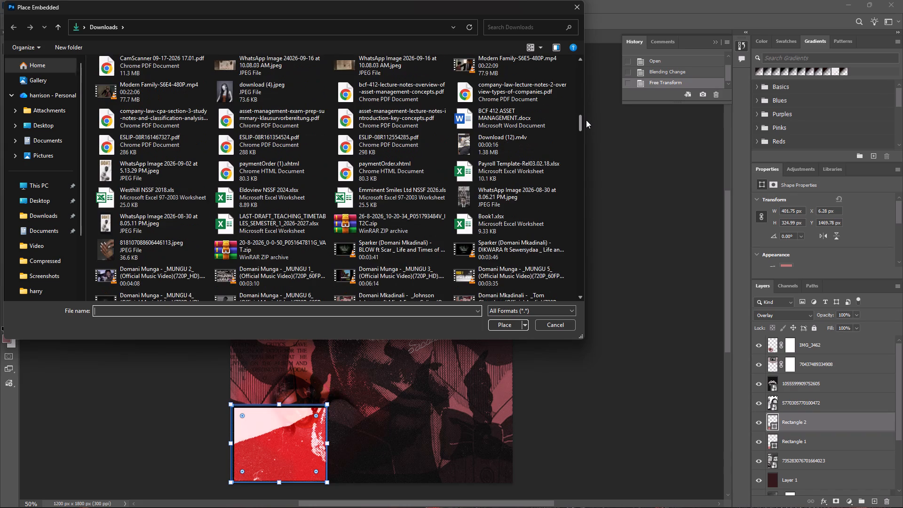
pyautogui.moveTo(586, 120); pyautogui.dragTo(589, 134)
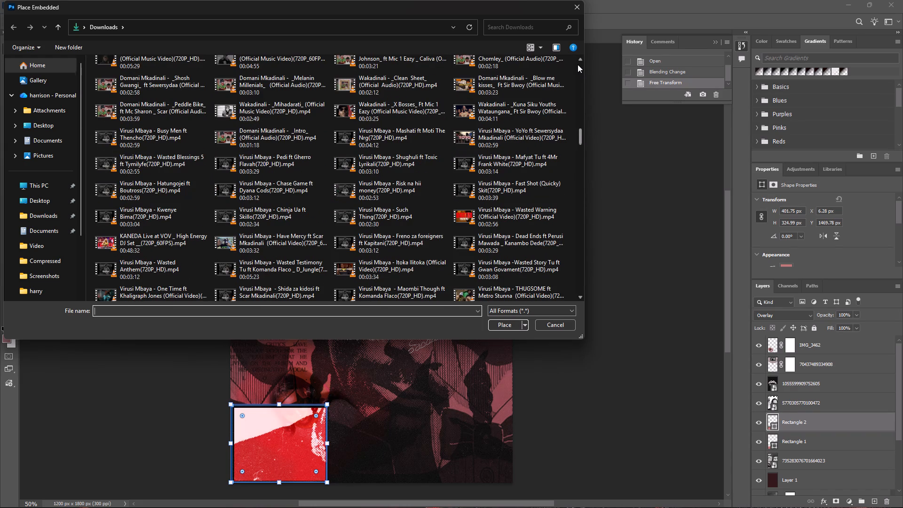
pyautogui.tripleClick(578, 60)
pyautogui.tripleClick(578, 60)
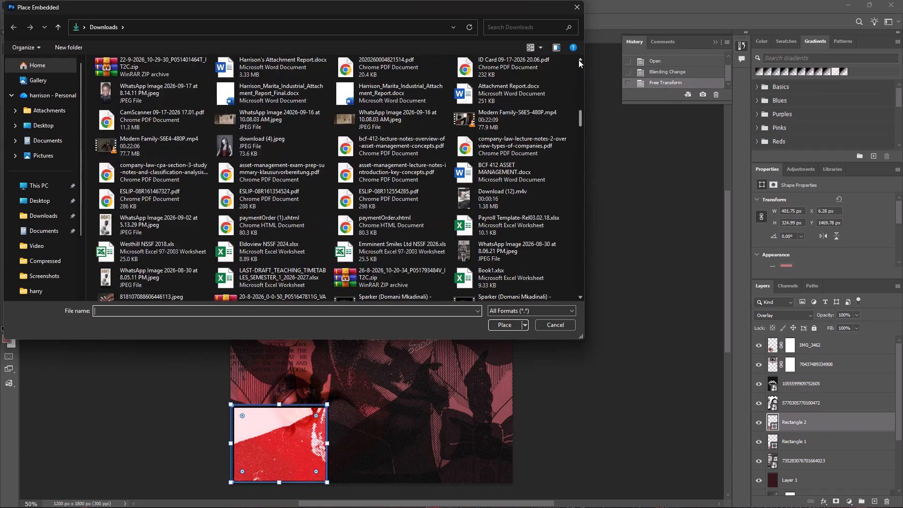
pyautogui.tripleClick(578, 60)
pyautogui.click(578, 60)
pyautogui.tripleClick(578, 60)
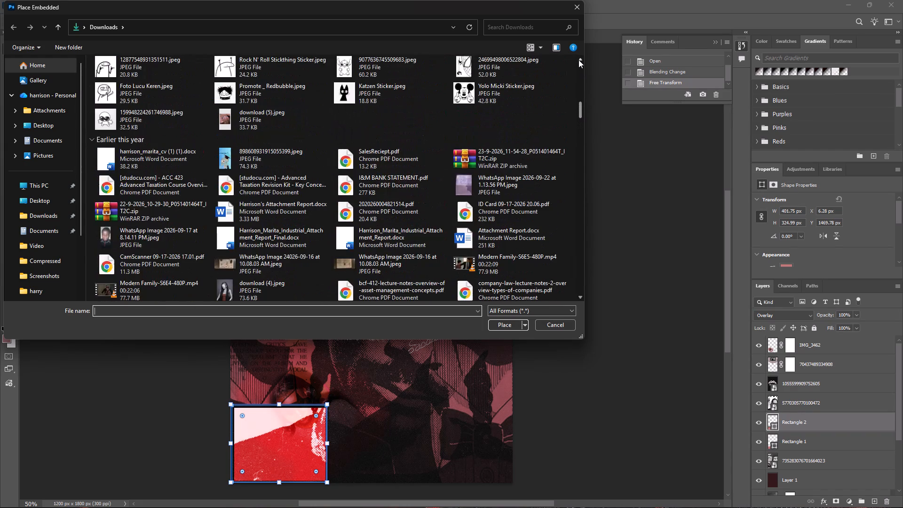
pyautogui.doubleClick(578, 60)
pyautogui.tripleClick(578, 60)
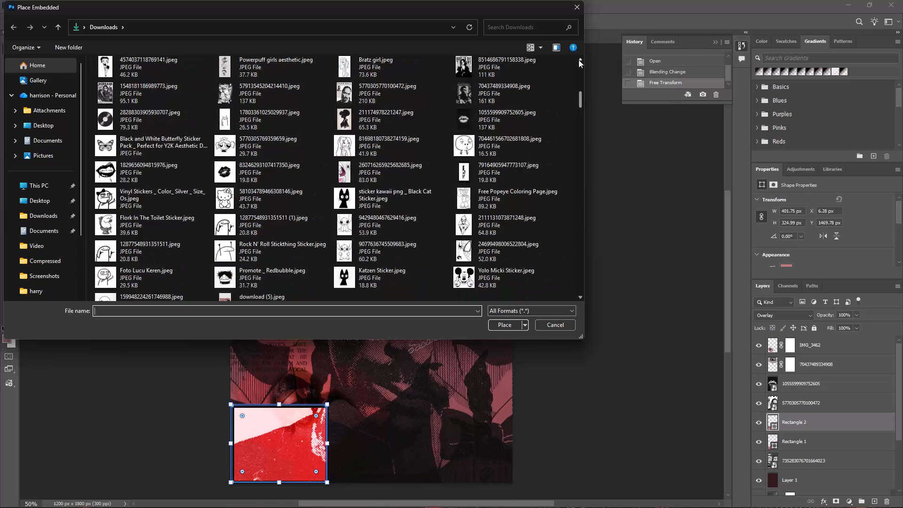
pyautogui.doubleClick(578, 60)
pyautogui.click(465, 86)
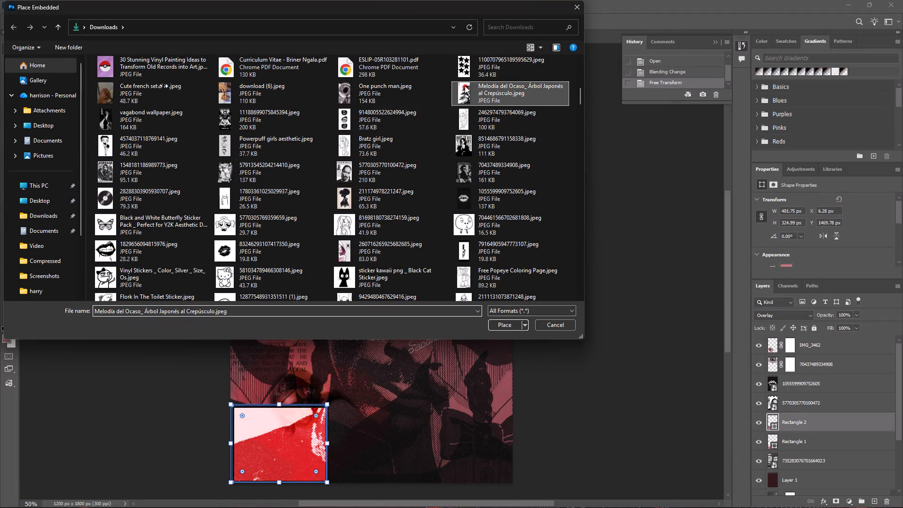
pyautogui.click(499, 325)
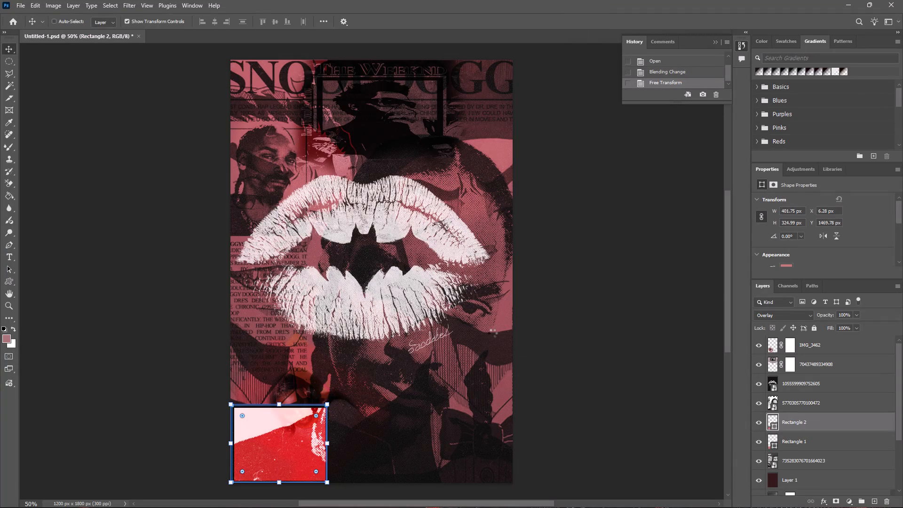
# Flip and shrink the tree artwork to about -6% scale and move it over the left part of the poster's lower-left rectangle.
pyautogui.moveTo(369, 60); pyautogui.dragTo(379, 440)
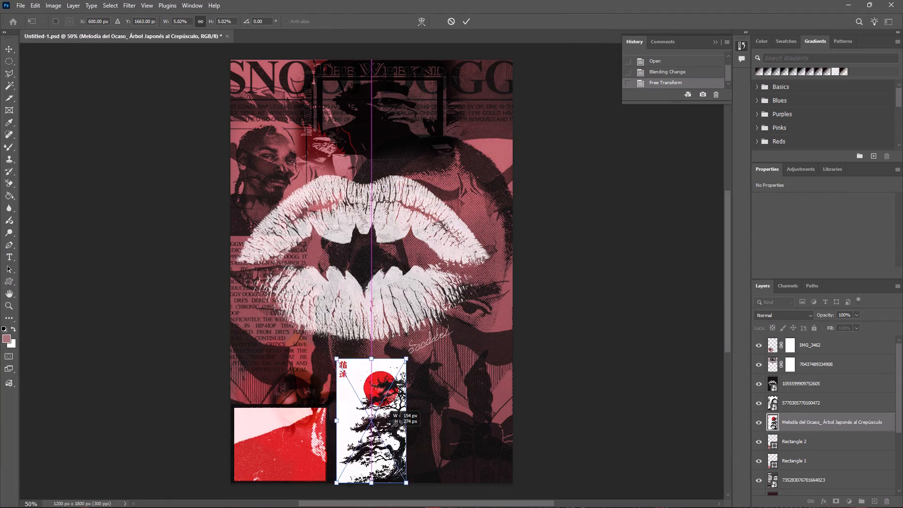
pyautogui.moveTo(379, 440); pyautogui.dragTo(622, 507)
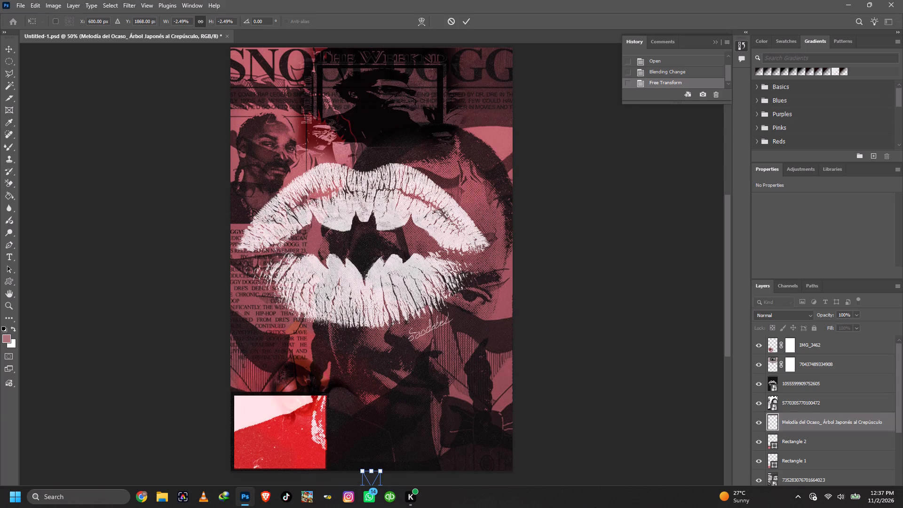
pyautogui.moveTo(372, 479); pyautogui.dragTo(305, 429)
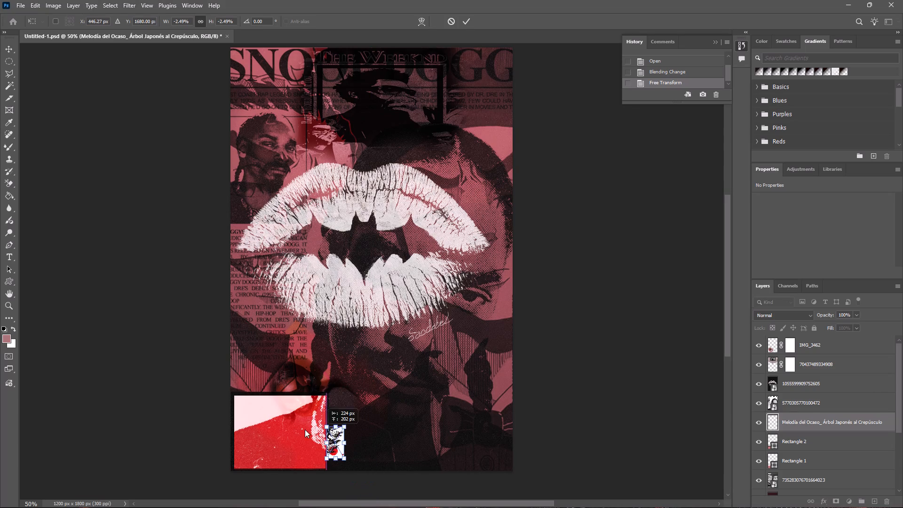
pyautogui.moveTo(305, 429); pyautogui.dragTo(282, 428)
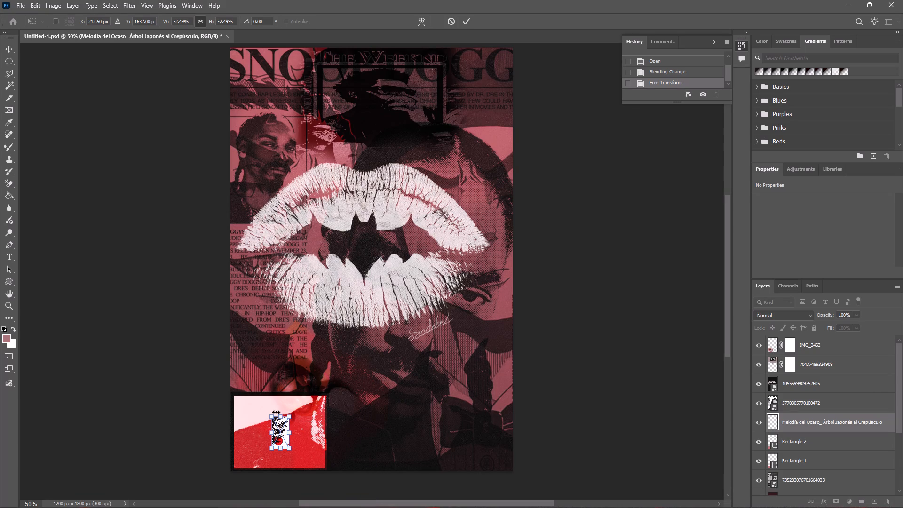
pyautogui.moveTo(282, 418); pyautogui.dragTo(287, 399)
pyautogui.moveTo(282, 412); pyautogui.dragTo(254, 430)
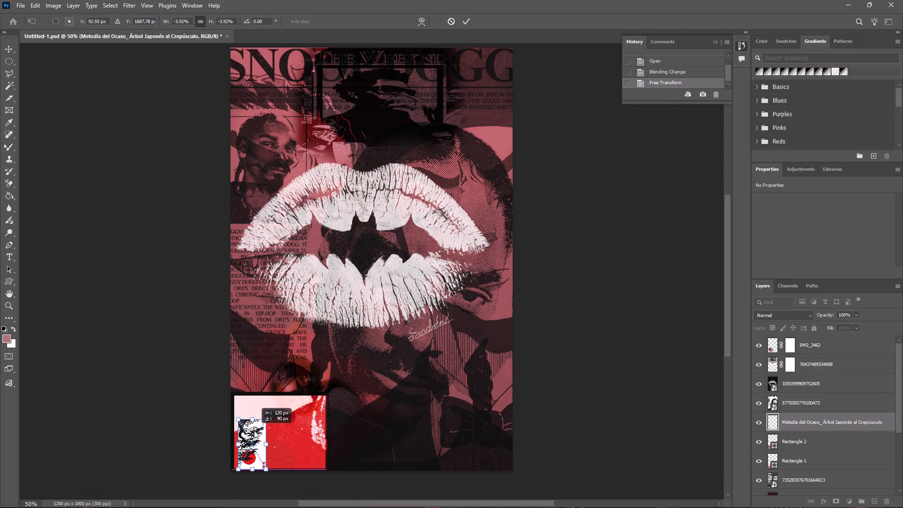
pyautogui.moveTo(254, 430); pyautogui.dragTo(253, 431)
pyautogui.moveTo(248, 420); pyautogui.dragTo(253, 402)
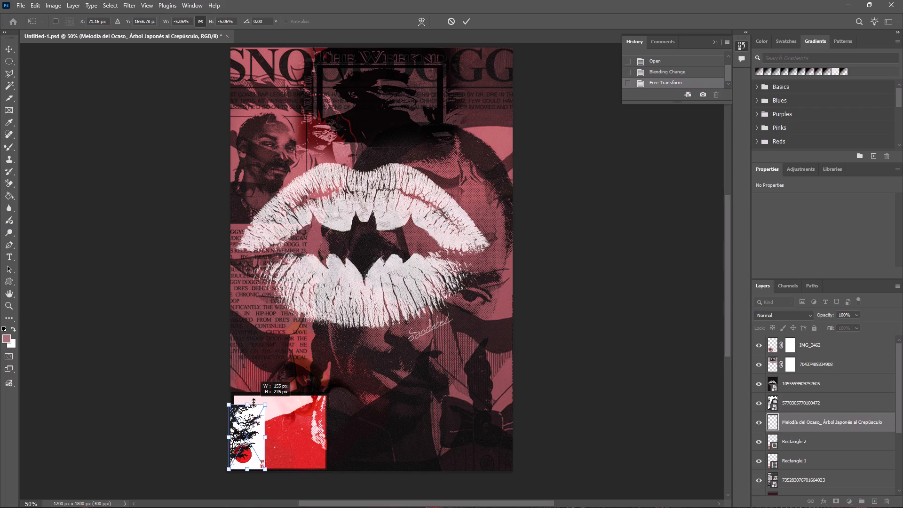
pyautogui.moveTo(253, 402); pyautogui.dragTo(260, 392)
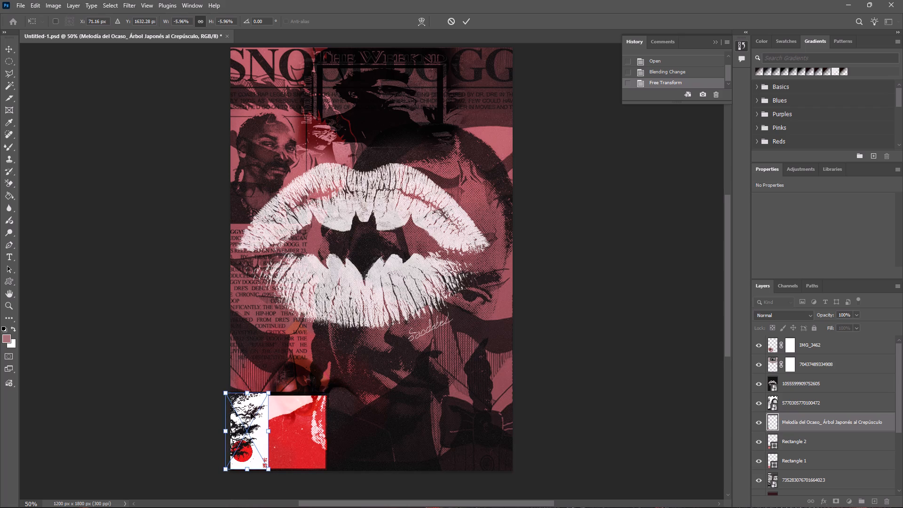
# Rescale the tree artwork to about -8.18% in both directions and centre it over the poster's lower-left rectangle at about X 214, Y 1697 px.
pyautogui.moveTo(268, 430); pyautogui.dragTo(320, 436)
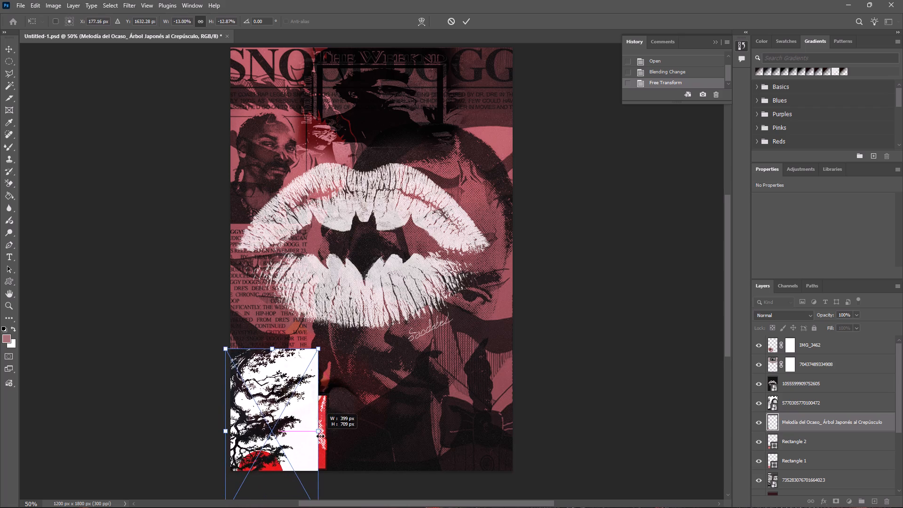
pyautogui.moveTo(320, 436); pyautogui.dragTo(324, 438)
pyautogui.moveTo(304, 440); pyautogui.dragTo(312, 428)
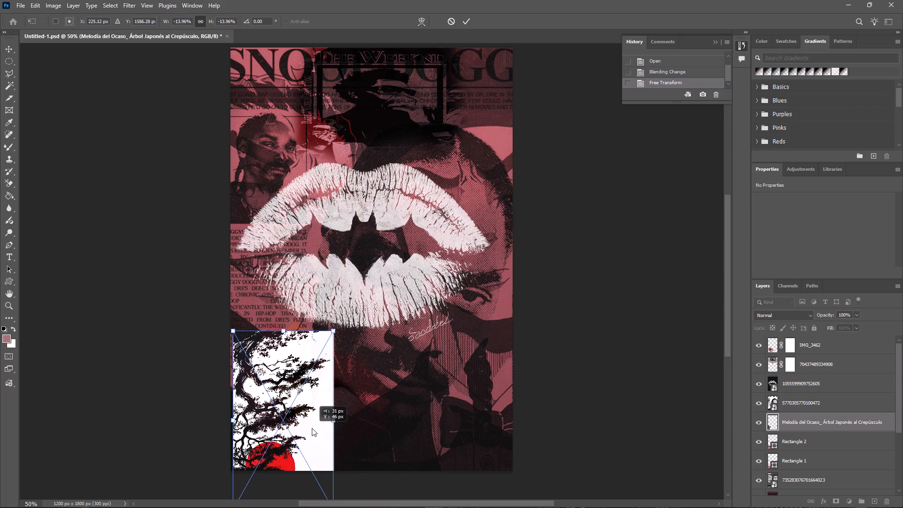
pyautogui.moveTo(312, 428); pyautogui.dragTo(309, 423)
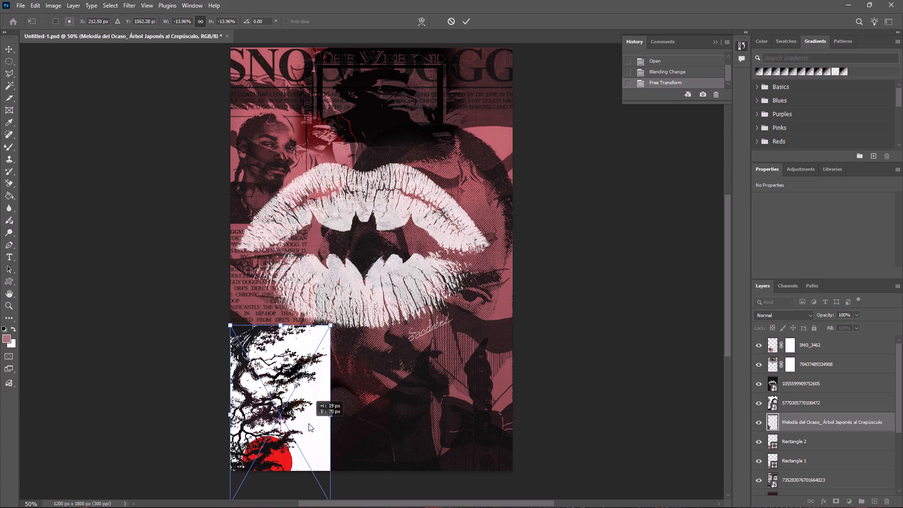
pyautogui.moveTo(309, 423); pyautogui.dragTo(309, 419)
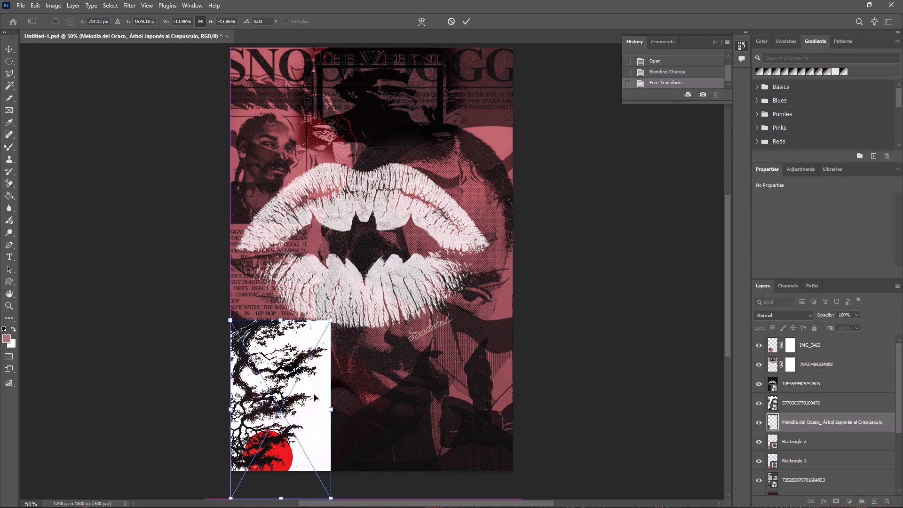
pyautogui.moveTo(283, 319); pyautogui.dragTo(288, 405)
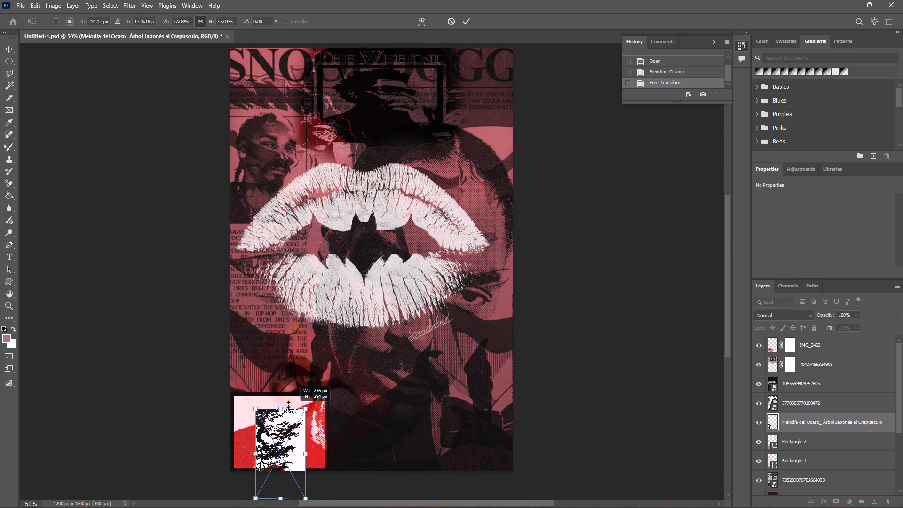
pyautogui.moveTo(288, 405); pyautogui.dragTo(287, 396)
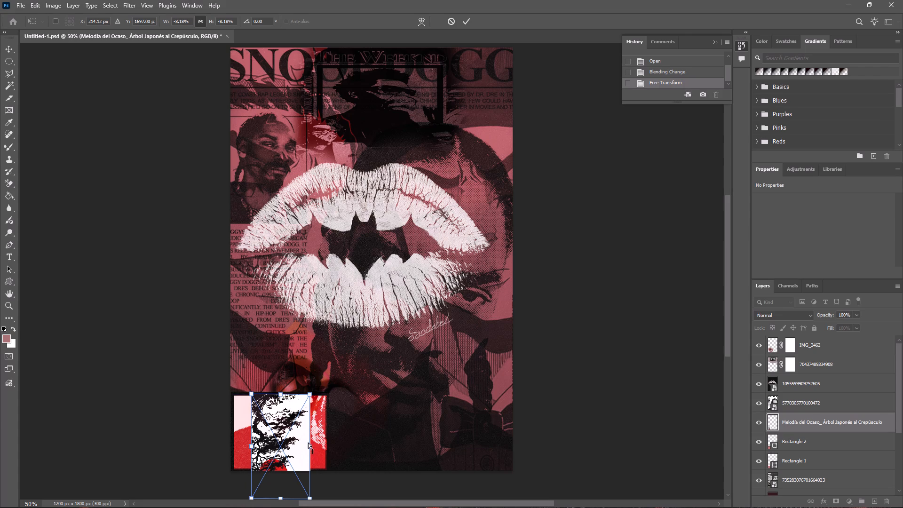
pyautogui.keyDown('ctrl'); pyautogui.click(307, 427); pyautogui.keyUp('ctrl')
# Stretch only the tree artwork's width to about -12.81% so it spans the lower-left rectangle, centred at about X 219, Y 1695 px.
pyautogui.moveTo(309, 446); pyautogui.dragTo(320, 446)
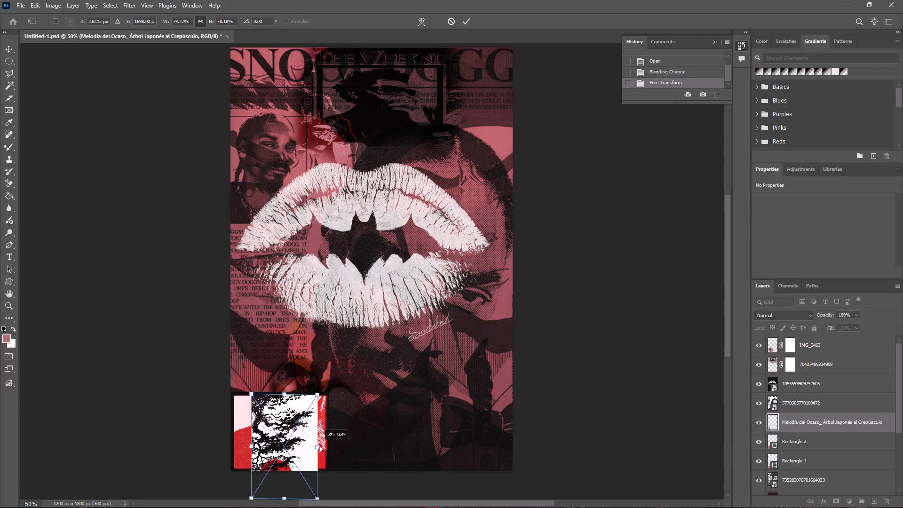
pyautogui.moveTo(320, 446); pyautogui.dragTo(327, 446)
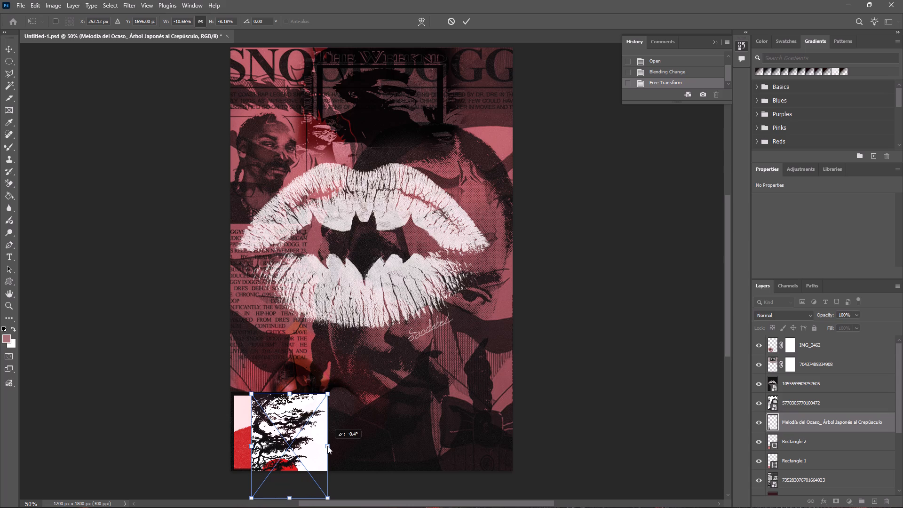
pyautogui.moveTo(327, 446); pyautogui.dragTo(327, 445)
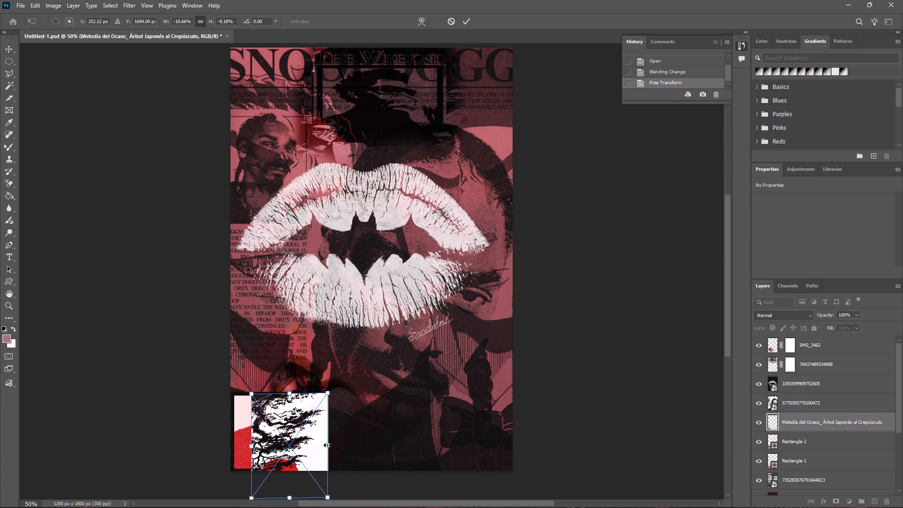
pyautogui.moveTo(250, 445); pyautogui.dragTo(237, 446)
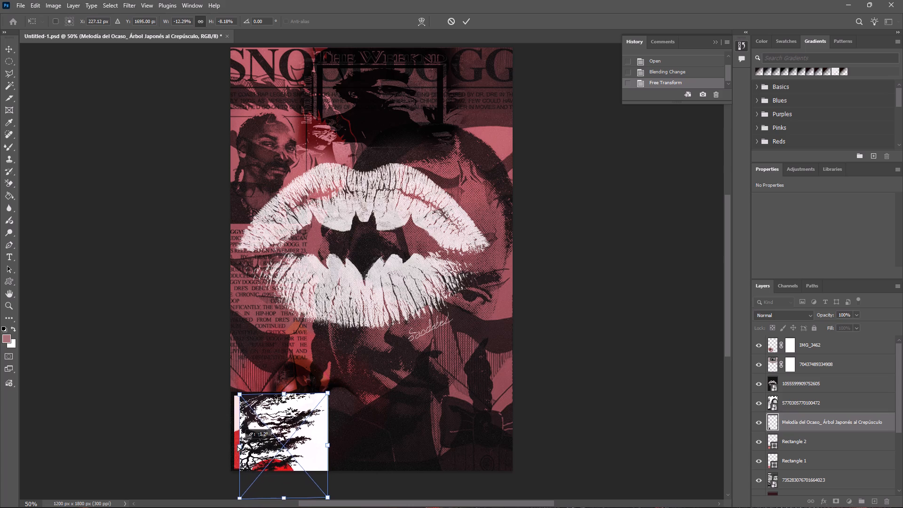
pyautogui.moveTo(237, 446); pyautogui.dragTo(235, 446)
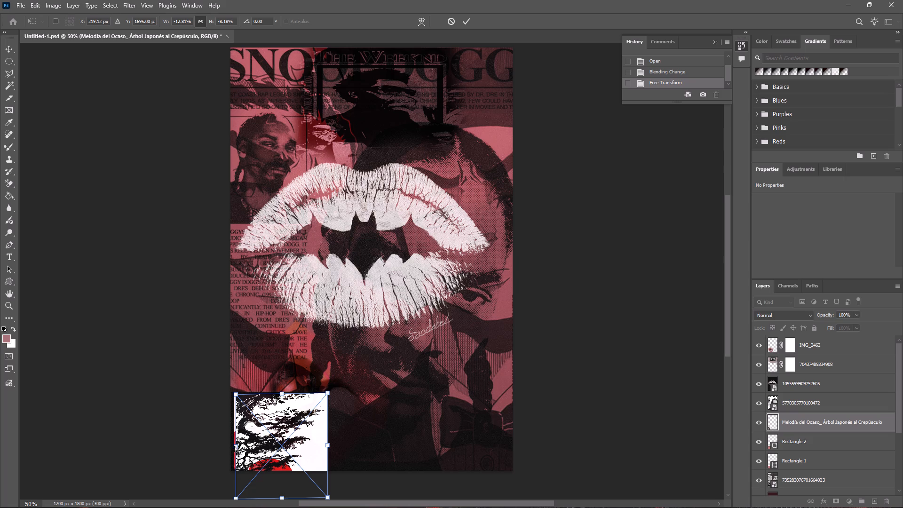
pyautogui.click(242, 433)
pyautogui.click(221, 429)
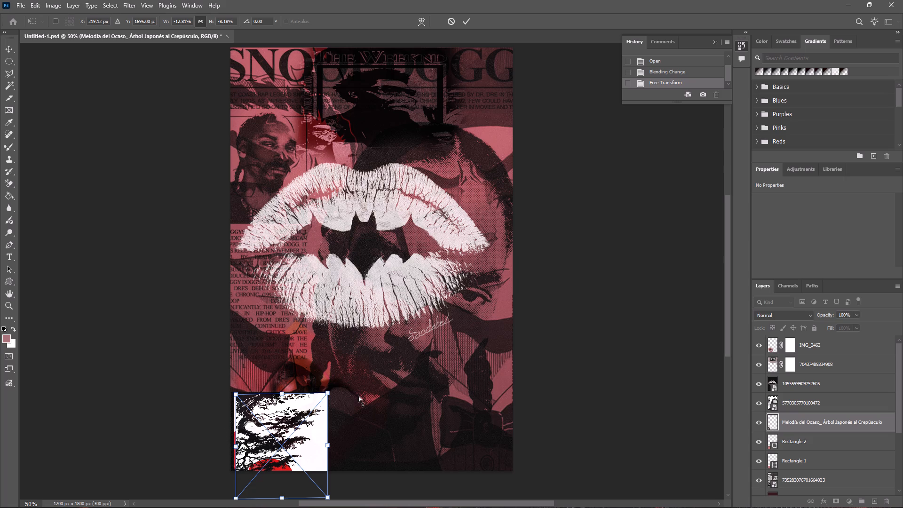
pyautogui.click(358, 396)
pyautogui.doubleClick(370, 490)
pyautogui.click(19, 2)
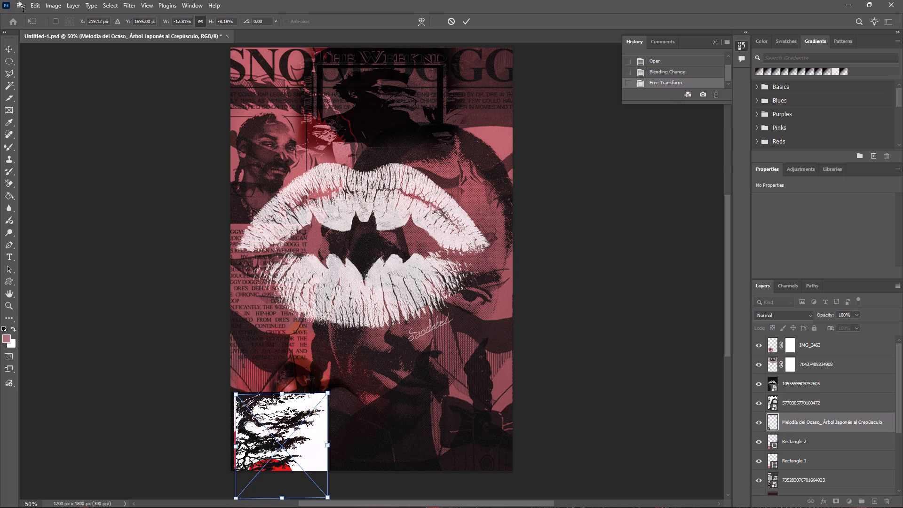
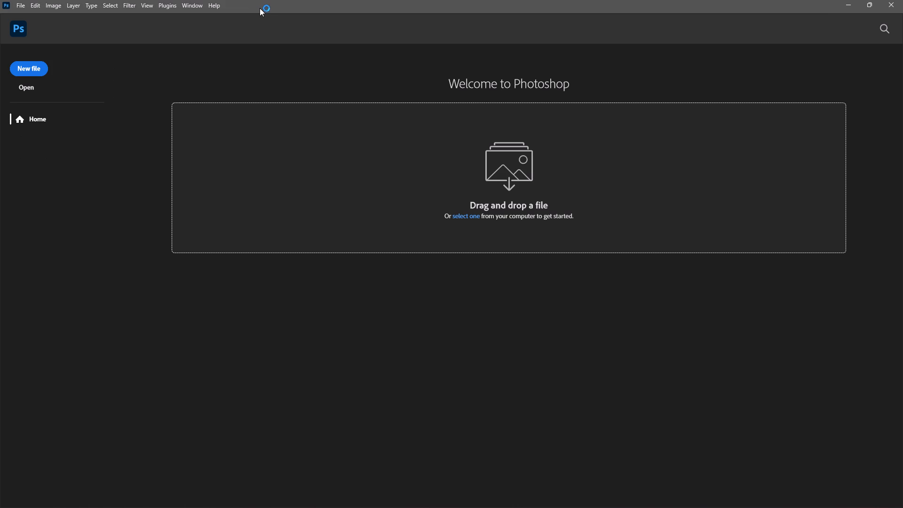
# Open the poster file Untitled-1.psd from the Downloads folder.
pyautogui.click(27, 87)
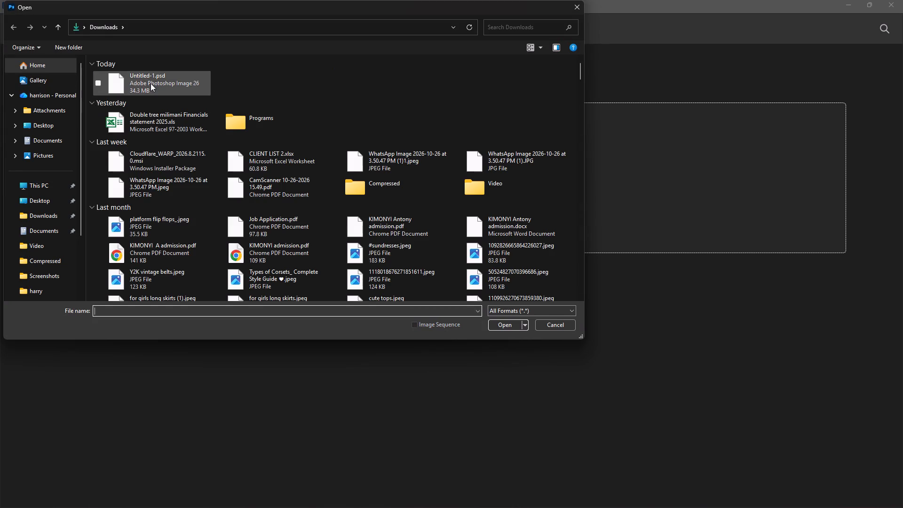
pyautogui.click(150, 83)
pyautogui.click(495, 325)
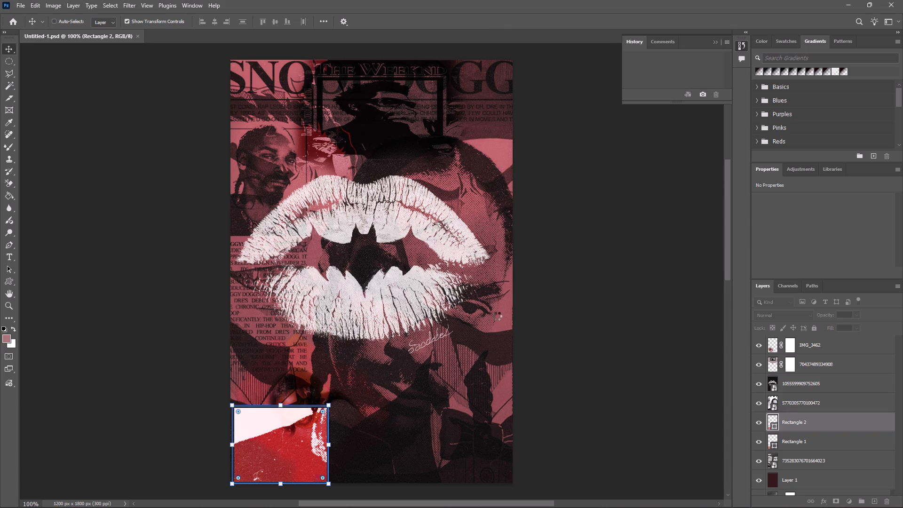
# Place Untitled-1.psd from Downloads into the poster as an embedded object.
pyautogui.click(16, 0)
pyautogui.click(47, 185)
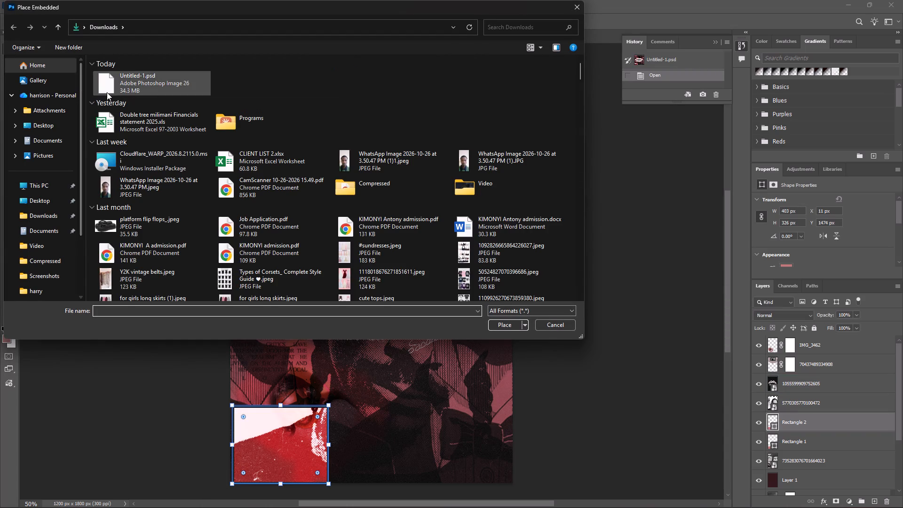
pyautogui.click(107, 92)
pyautogui.click(502, 326)
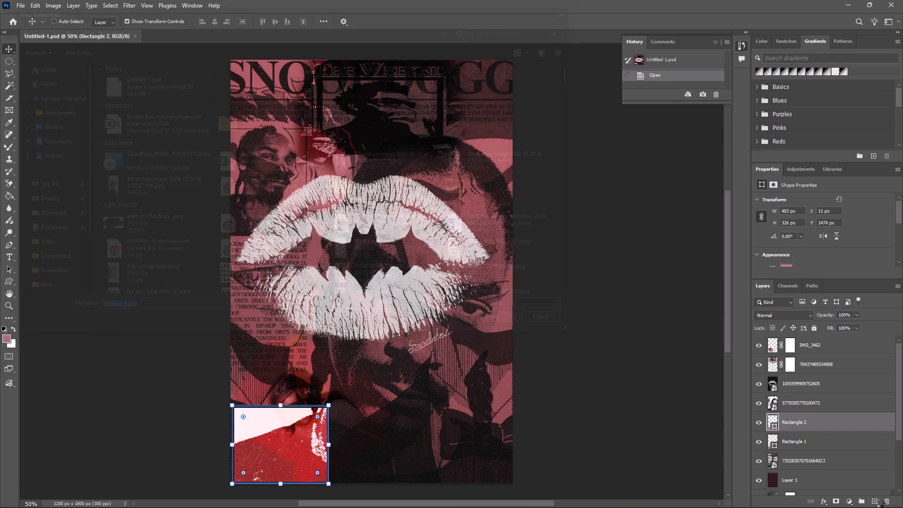
# Lower the display brightness in the system quick settings and return to the poster.
pyautogui.click(845, 490)
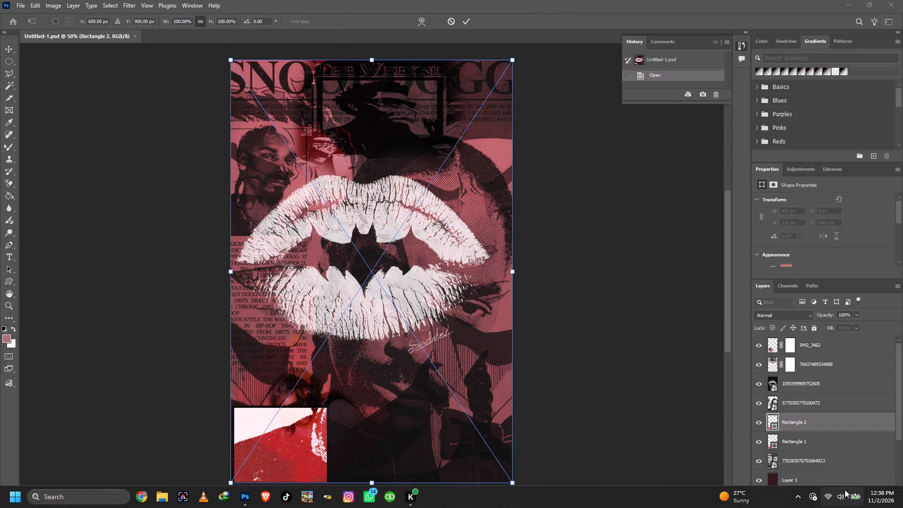
pyautogui.click(783, 418)
pyautogui.moveTo(783, 418); pyautogui.dragTo(778, 422)
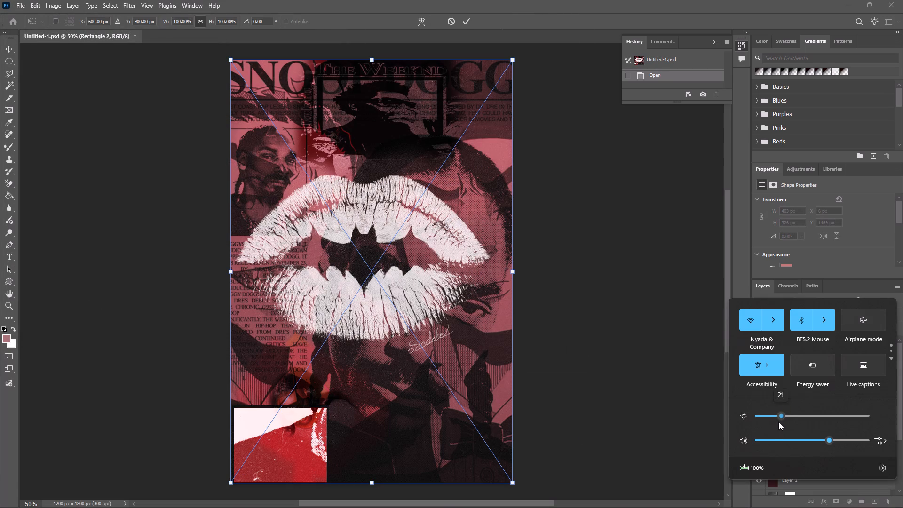
pyautogui.moveTo(778, 422); pyautogui.dragTo(764, 433)
pyautogui.click(265, 430)
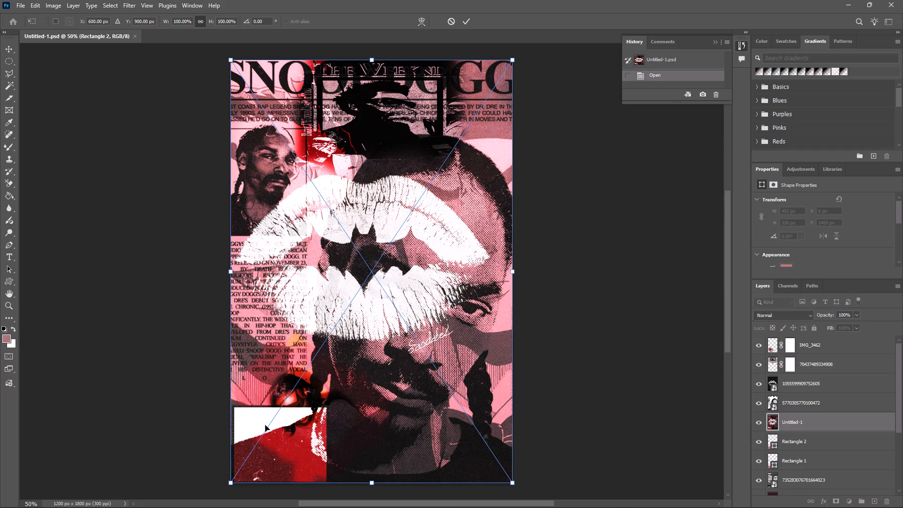
# Commit the placed Untitled-1 object at 100% scale, centred on the poster at X 600, Y 900 px.
pyautogui.click(259, 412)
pyautogui.click(271, 427)
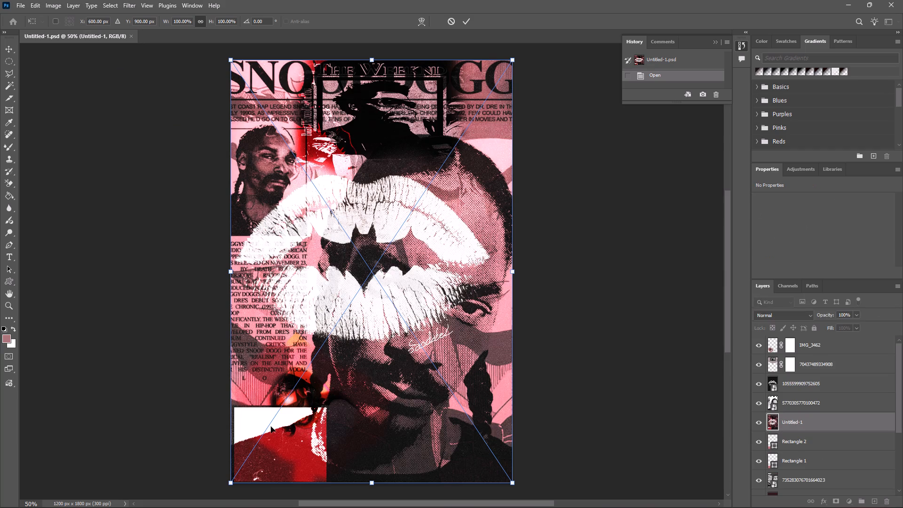
pyautogui.click(23, 7)
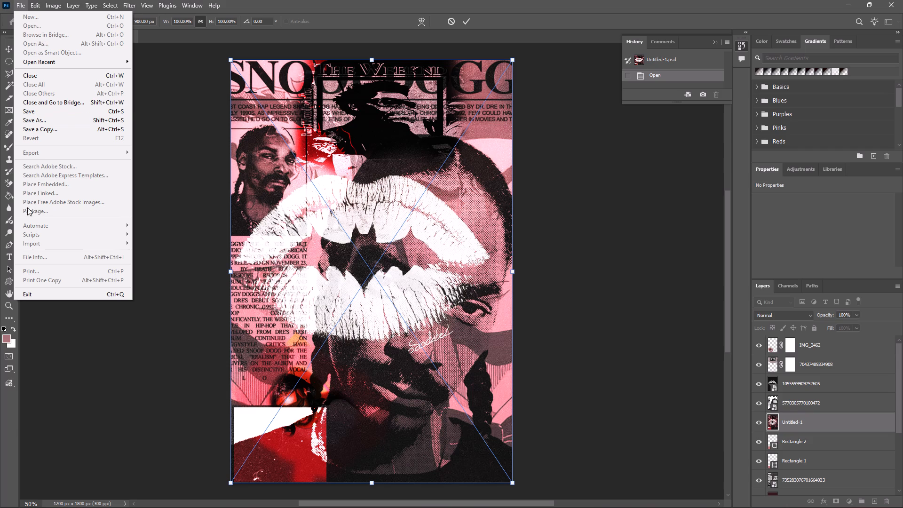
pyautogui.click(37, 185)
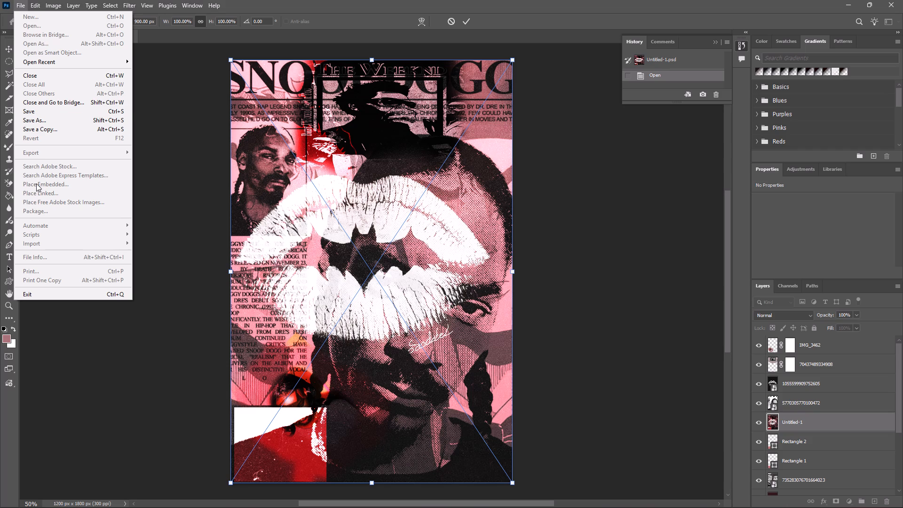
pyautogui.click(36, 183)
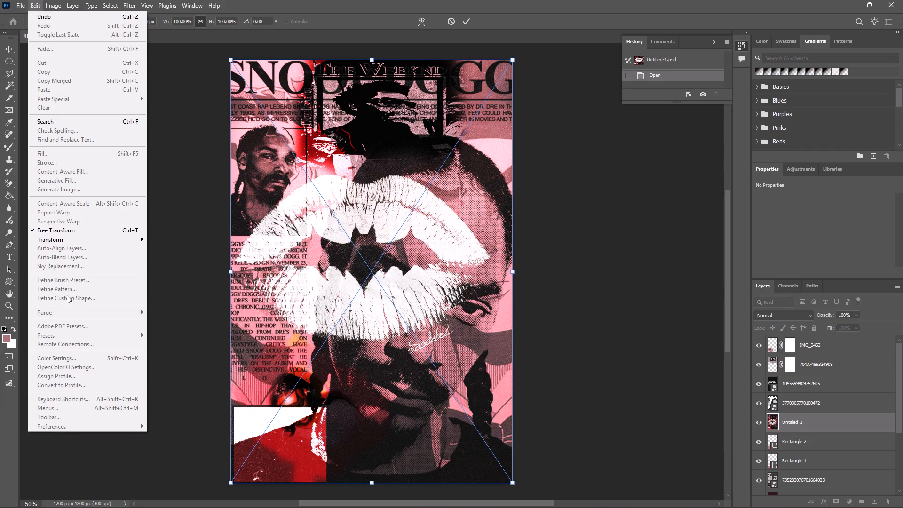
pyautogui.click(173, 198)
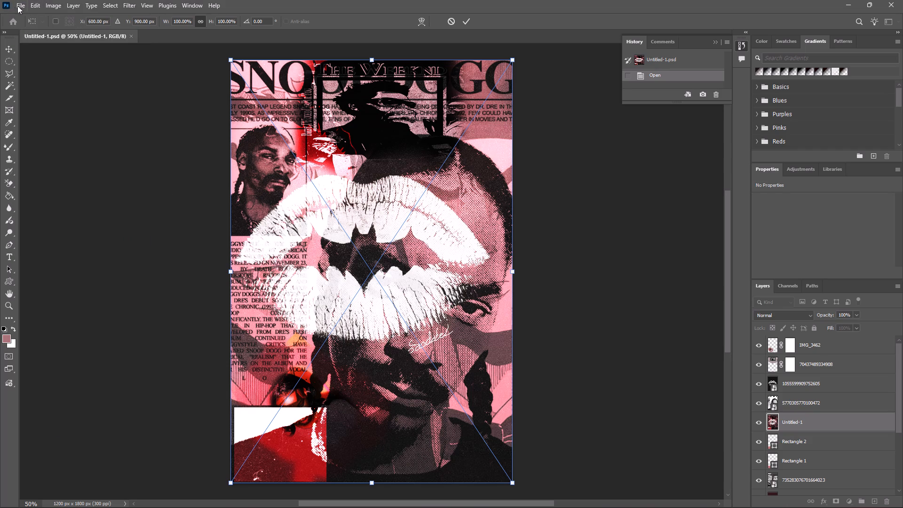
pyautogui.click(24, 5)
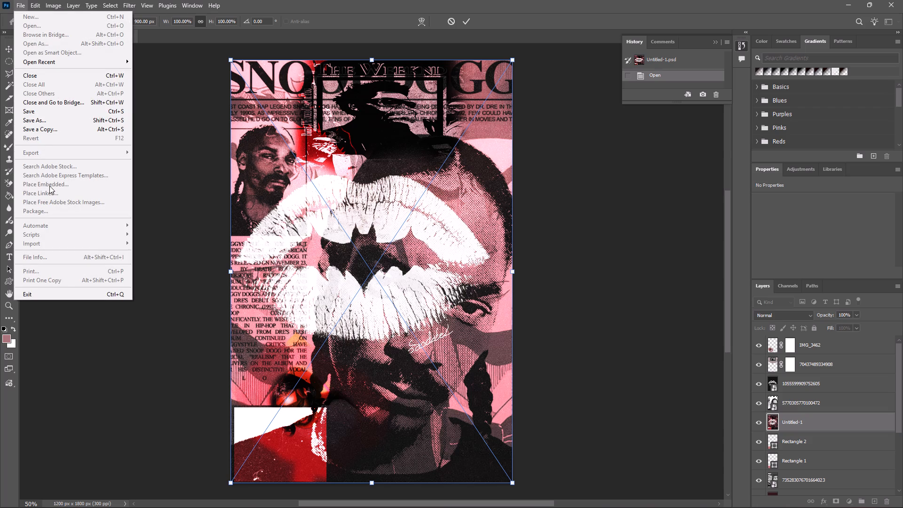
pyautogui.click(185, 123)
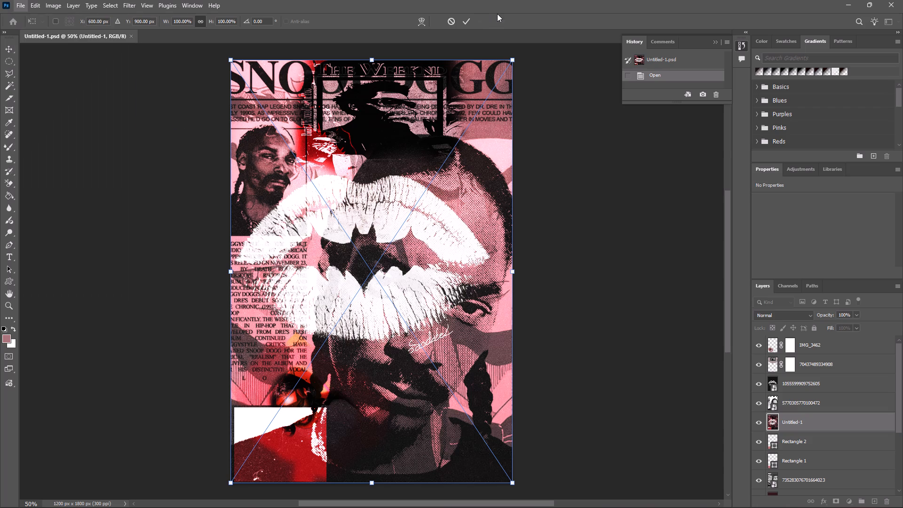
pyautogui.click(467, 21)
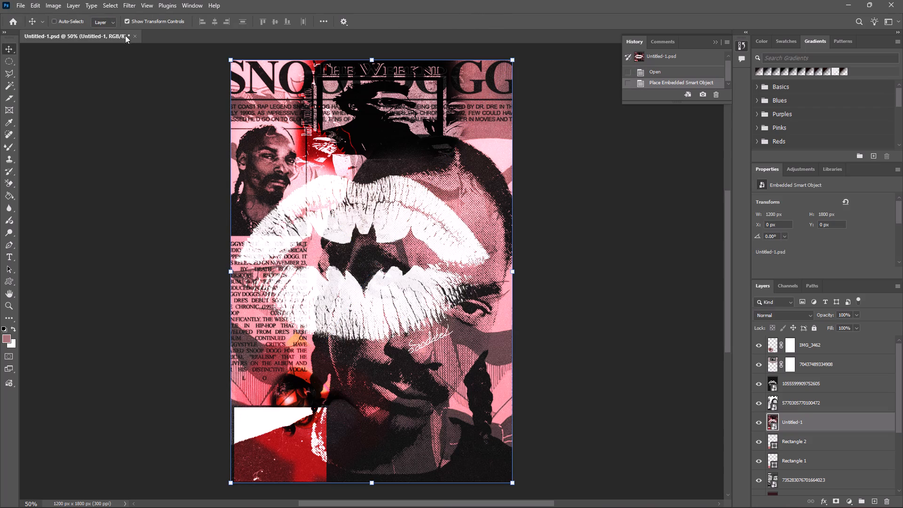
# Place the "how to stick stickers on laptop _ Wasted Red Sticker _ Grand-theft-auto.jpeg" image from Downloads as an embedded object.
pyautogui.click(17, 0)
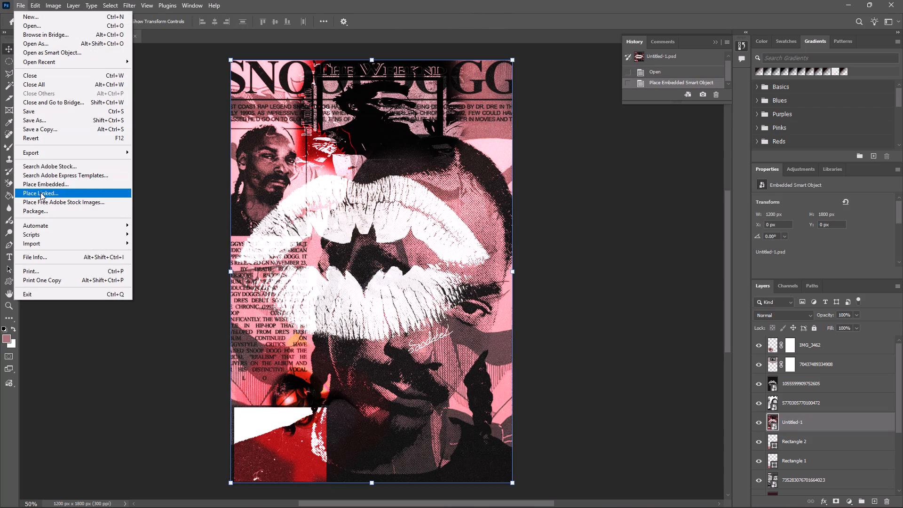
pyautogui.click(46, 185)
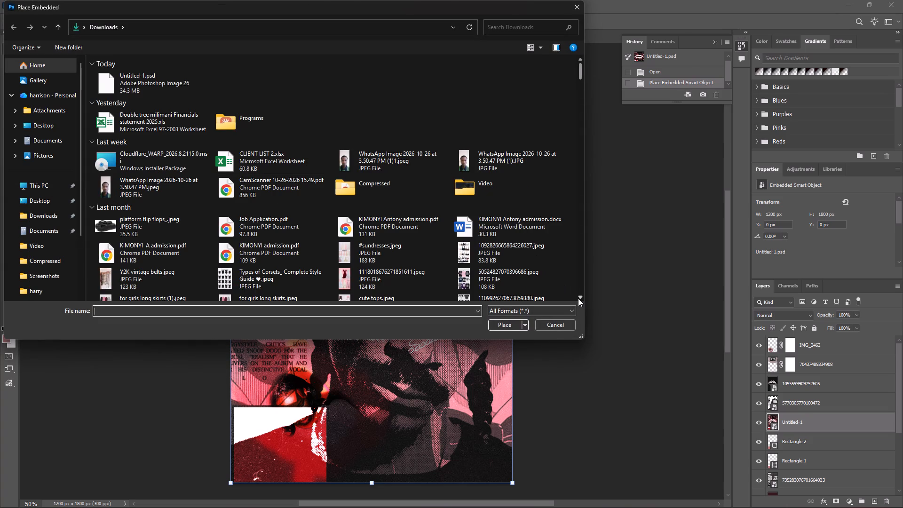
pyautogui.tripleClick(578, 297)
pyautogui.tripleClick(578, 297)
pyautogui.doubleClick(578, 297)
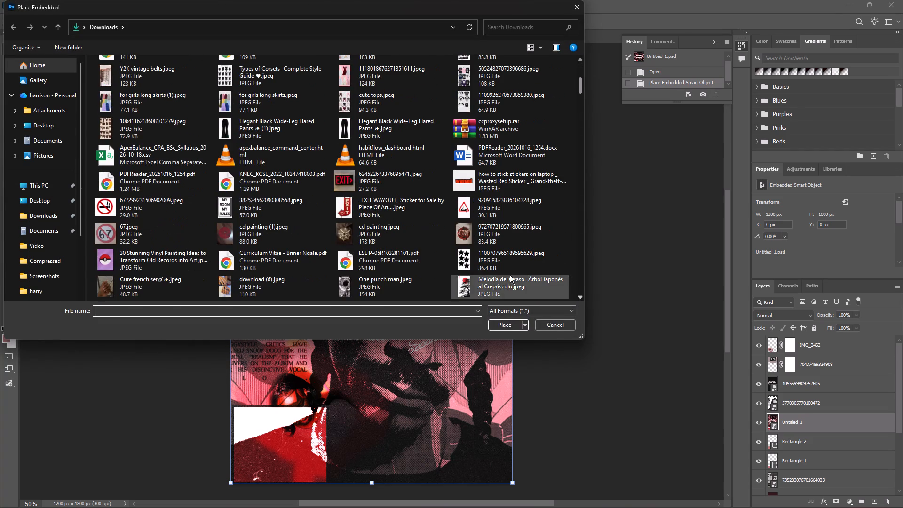
pyautogui.click(459, 177)
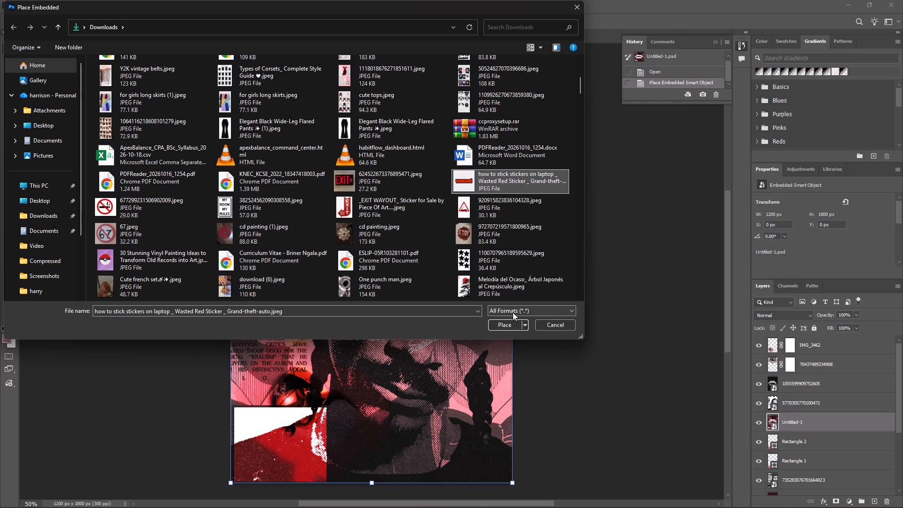
pyautogui.click(511, 321)
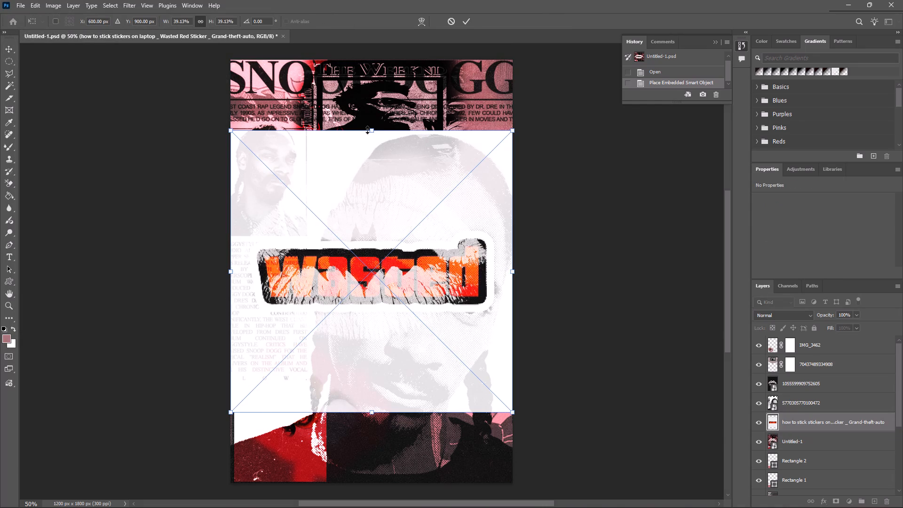
# Shrink the "wasted" sticker to about 13.66% and move it to the poster's lower-right corner, at about X 990, Y 1679 px.
pyautogui.moveTo(376, 130); pyautogui.dragTo(389, 254)
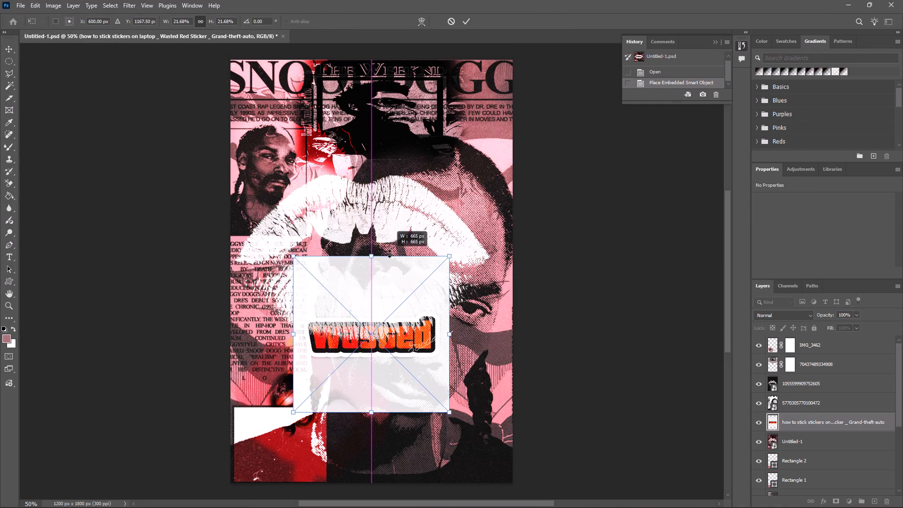
pyautogui.moveTo(372, 285); pyautogui.dragTo(436, 383)
pyautogui.moveTo(436, 353); pyautogui.dragTo(444, 380)
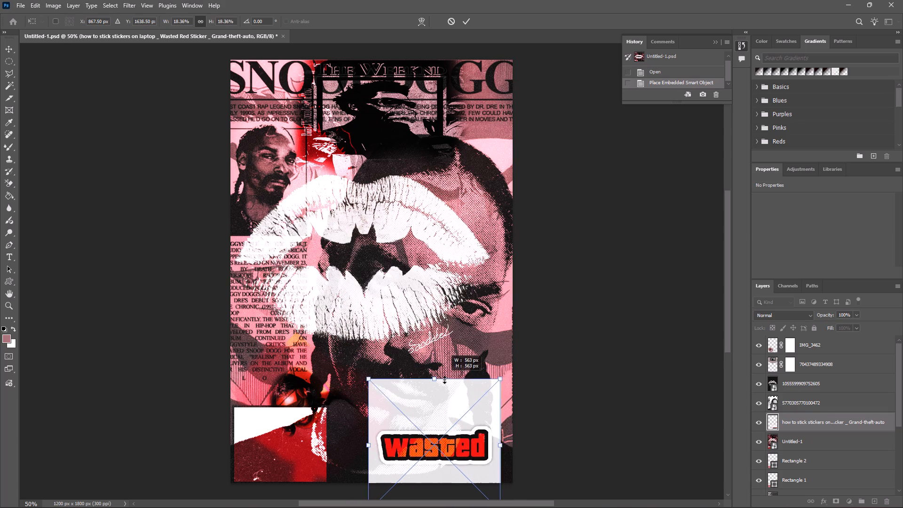
pyautogui.moveTo(444, 380); pyautogui.dragTo(452, 411)
pyautogui.moveTo(435, 427); pyautogui.dragTo(456, 430)
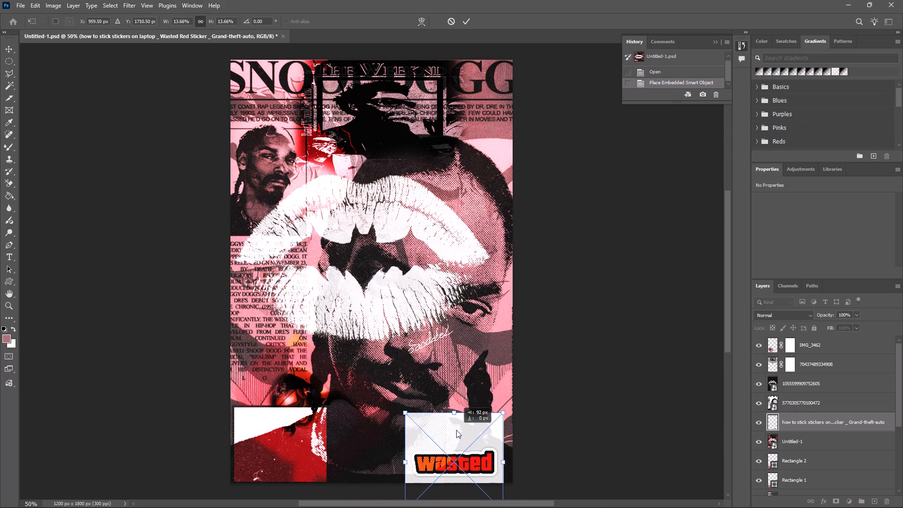
pyautogui.moveTo(456, 430); pyautogui.dragTo(461, 420)
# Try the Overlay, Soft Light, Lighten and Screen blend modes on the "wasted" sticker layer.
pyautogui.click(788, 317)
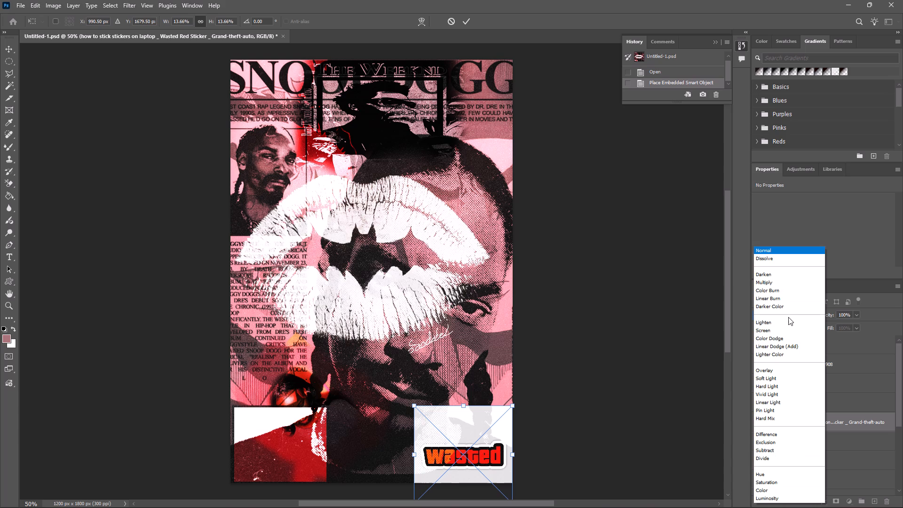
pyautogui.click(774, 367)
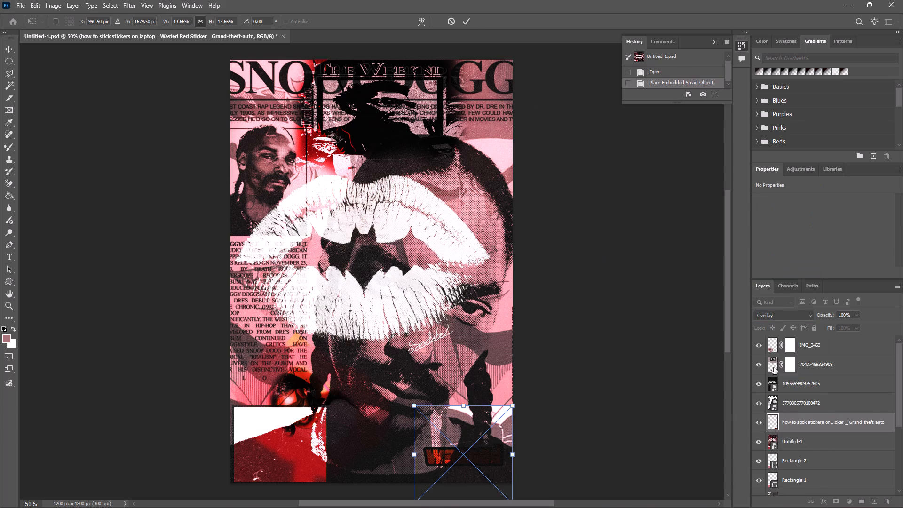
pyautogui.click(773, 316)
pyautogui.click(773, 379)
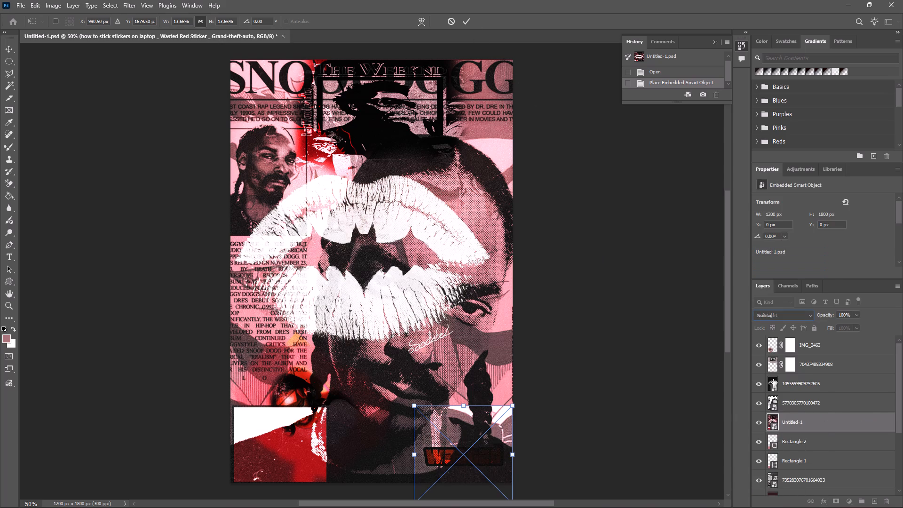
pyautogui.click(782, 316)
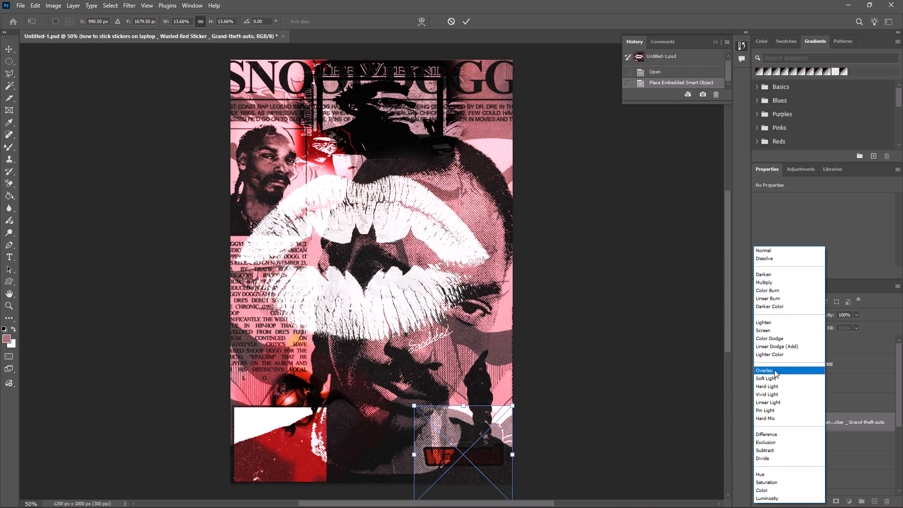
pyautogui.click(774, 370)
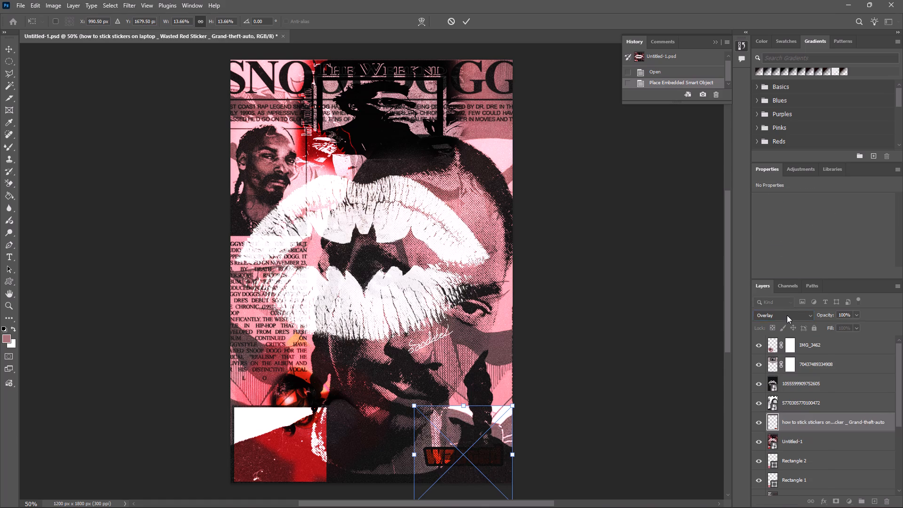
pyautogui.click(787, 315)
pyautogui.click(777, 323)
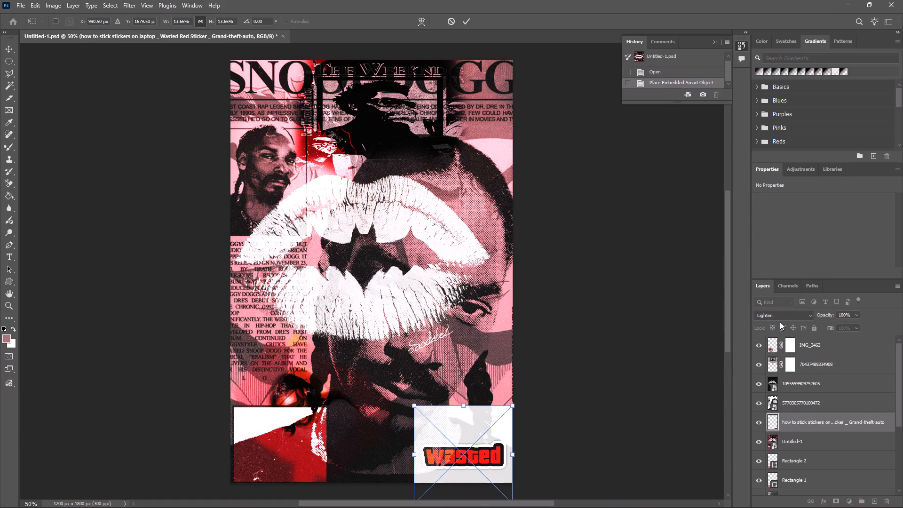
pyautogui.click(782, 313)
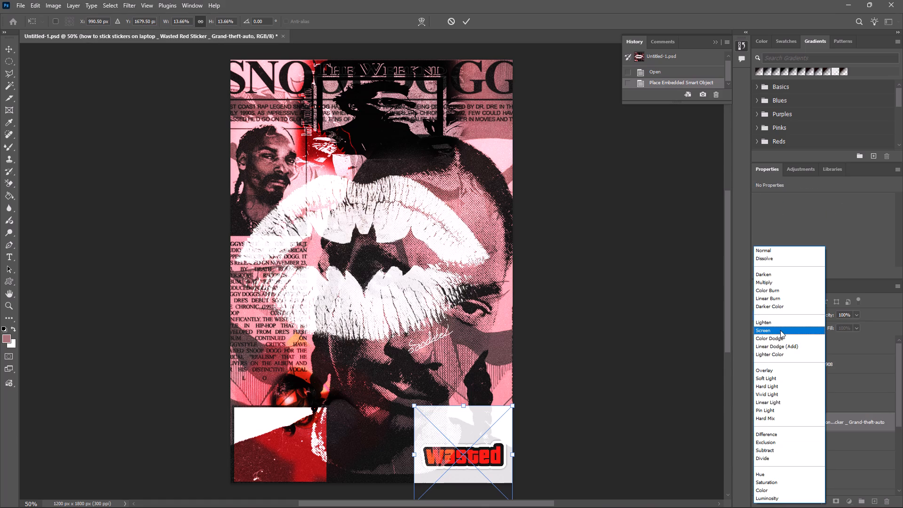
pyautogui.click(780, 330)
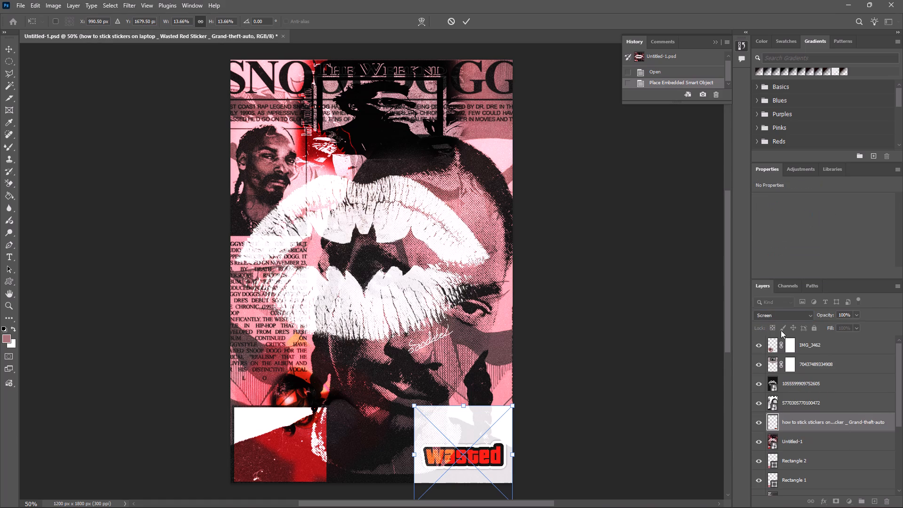
# Try the Darken and Hard Mix blend modes on the "wasted" sticker and commit its placement.
pyautogui.click(786, 318)
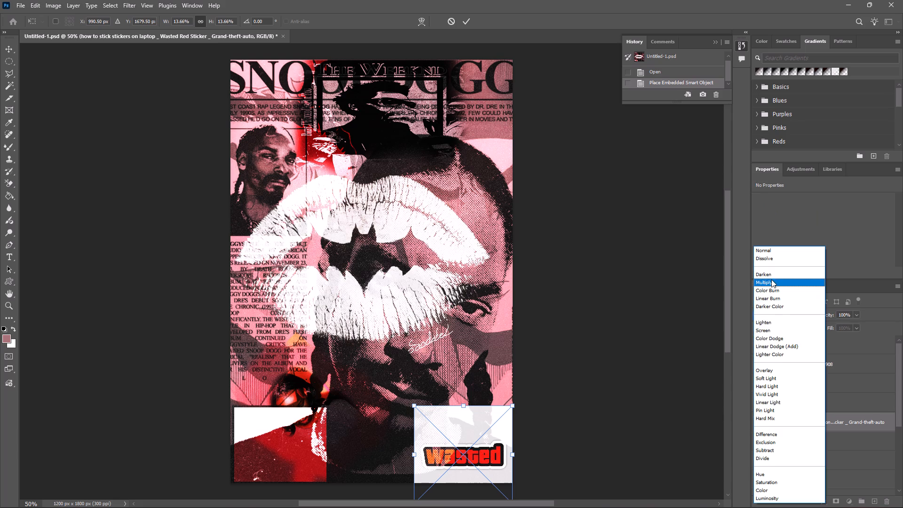
pyautogui.click(771, 275)
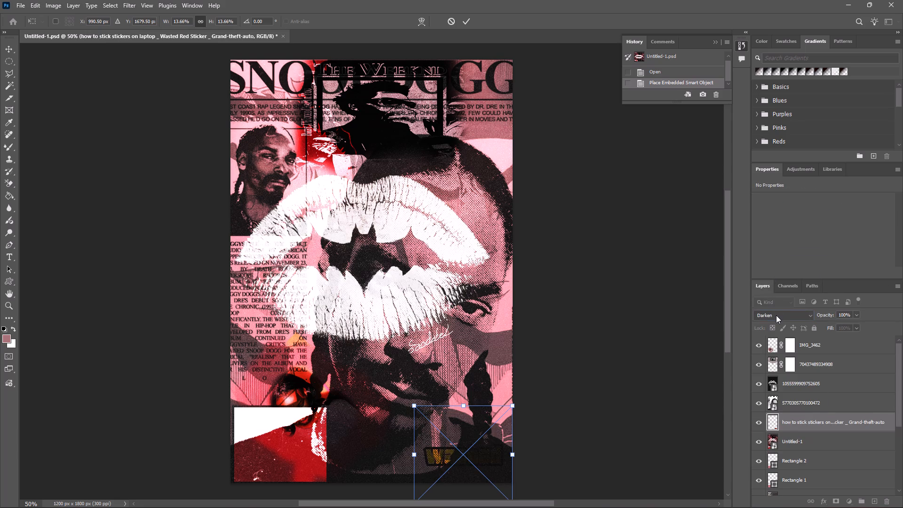
pyautogui.click(776, 315)
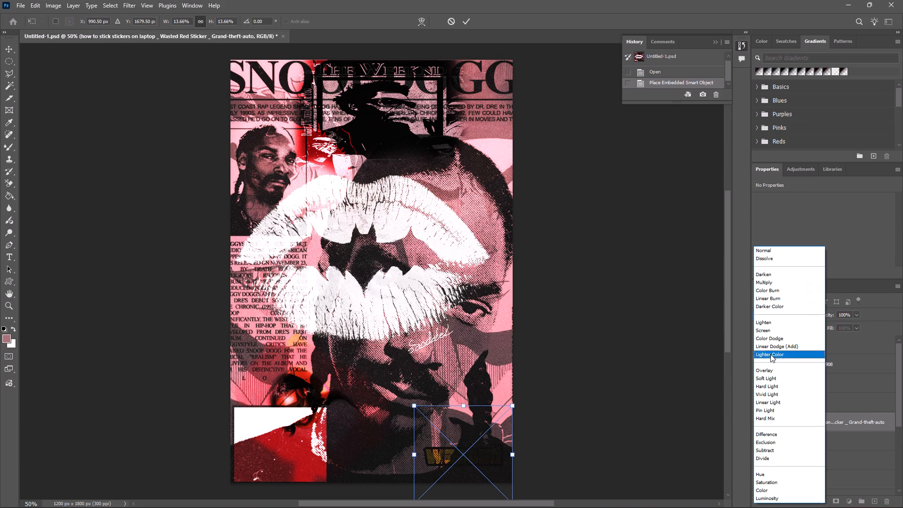
pyautogui.click(774, 416)
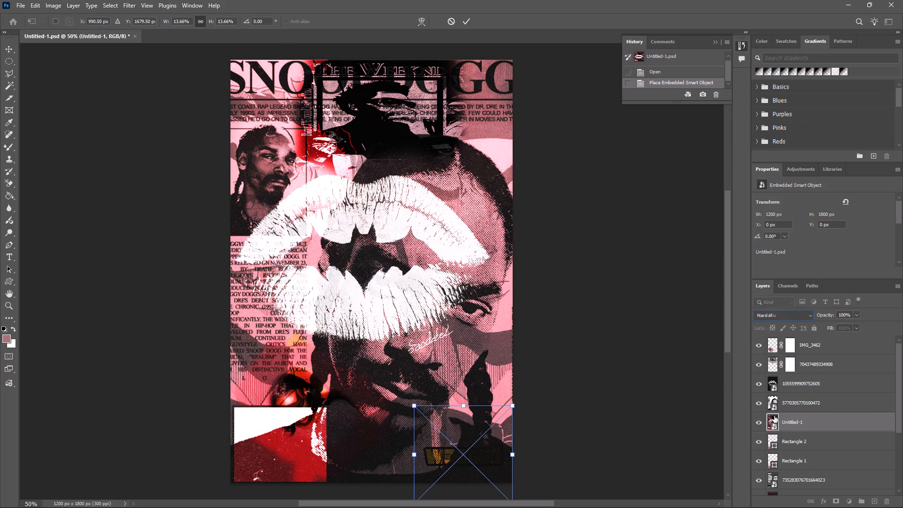
pyautogui.click(484, 350)
pyautogui.click(383, 379)
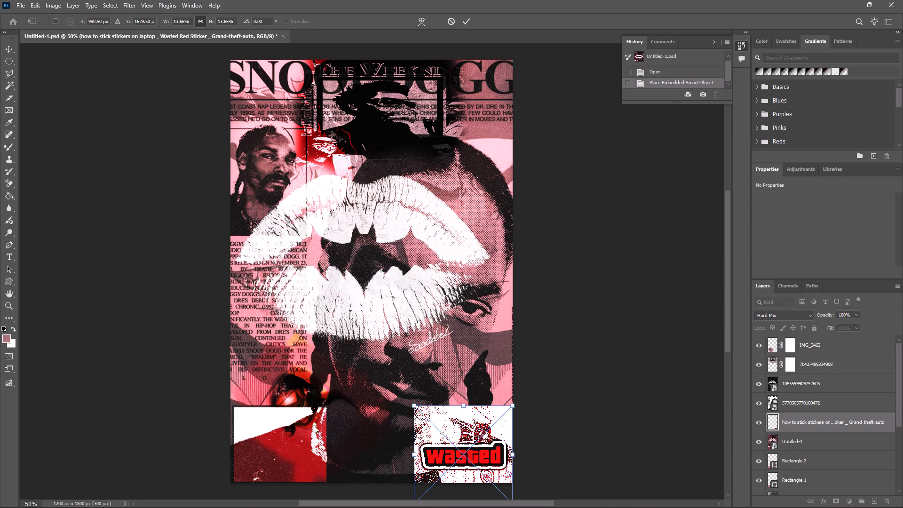
pyautogui.click(468, 17)
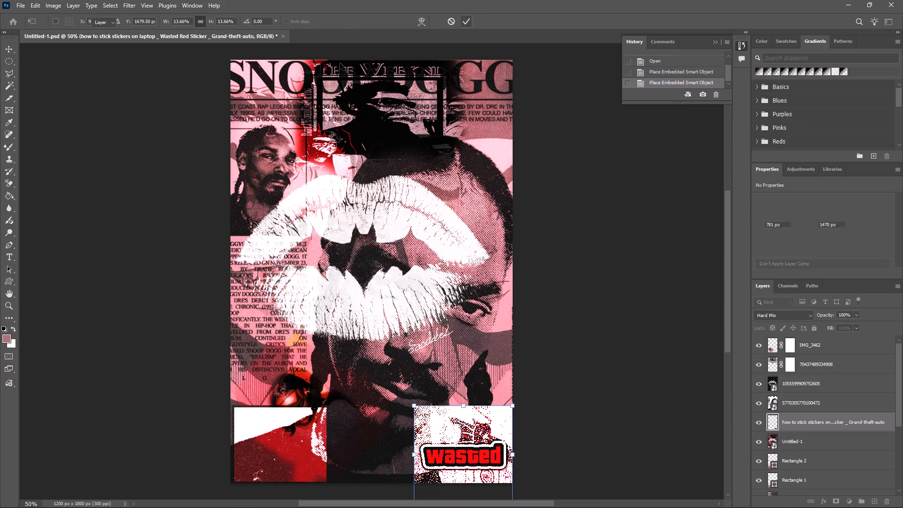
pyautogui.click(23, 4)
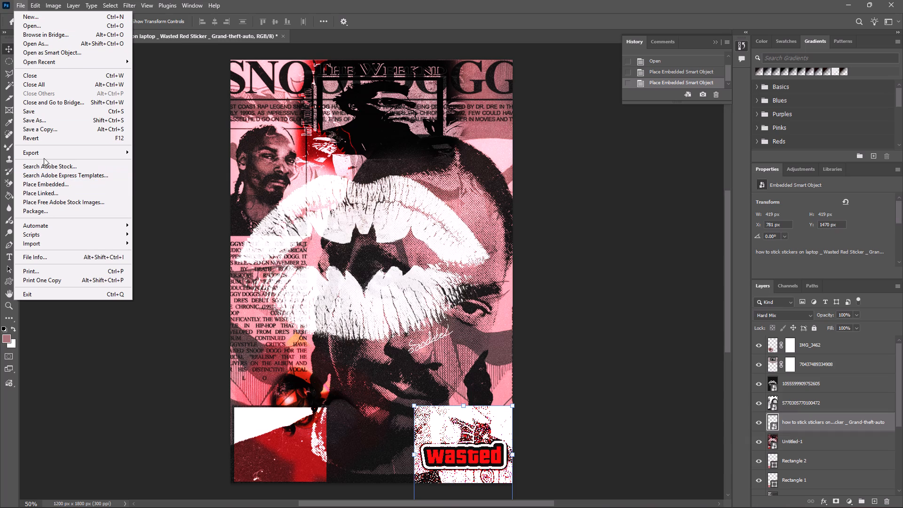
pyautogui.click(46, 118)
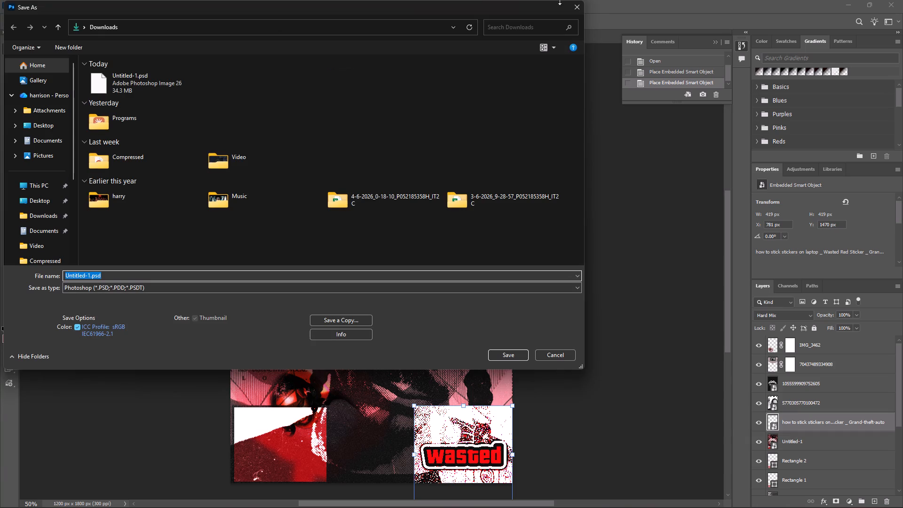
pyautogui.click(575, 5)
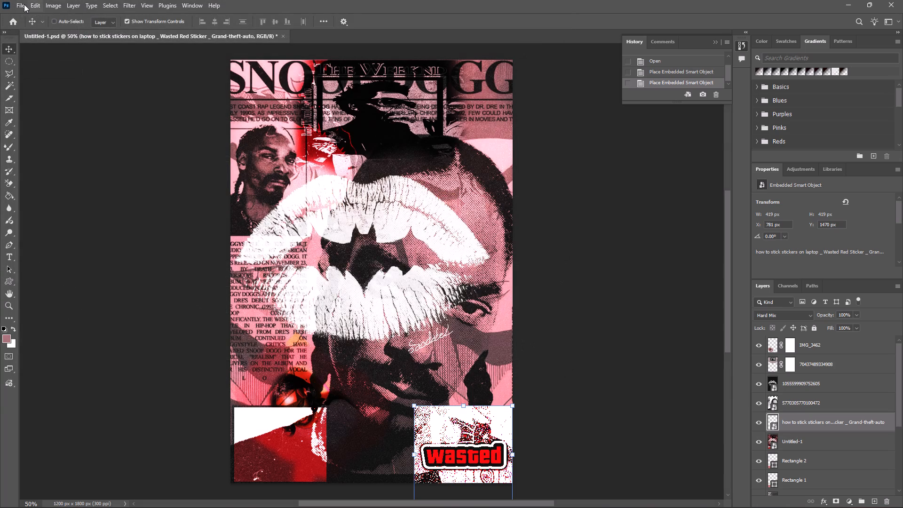
# Save Untitled-1.psd with the placed "wasted" sticker.
pyautogui.click(24, 4)
pyautogui.click(54, 112)
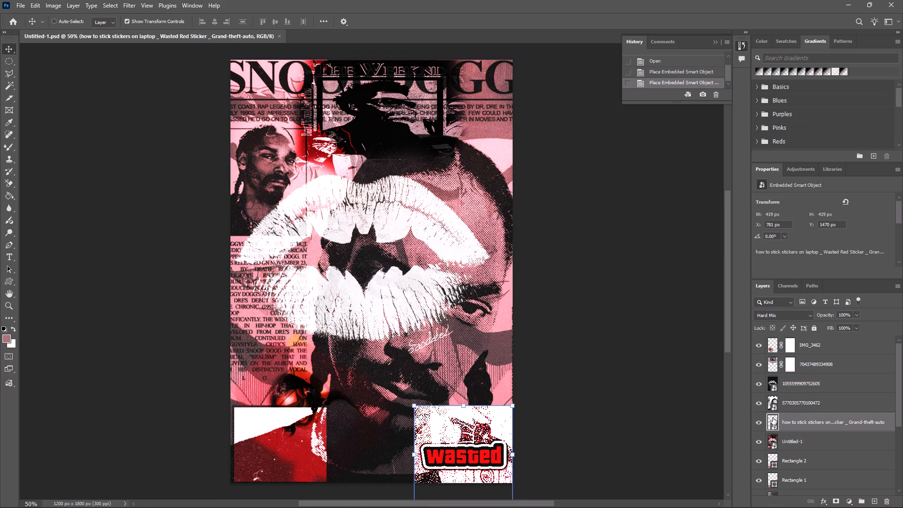
# Move the "wasted" sticker layer to the top of the layer stack, above IMG_3462.
pyautogui.click(804, 408)
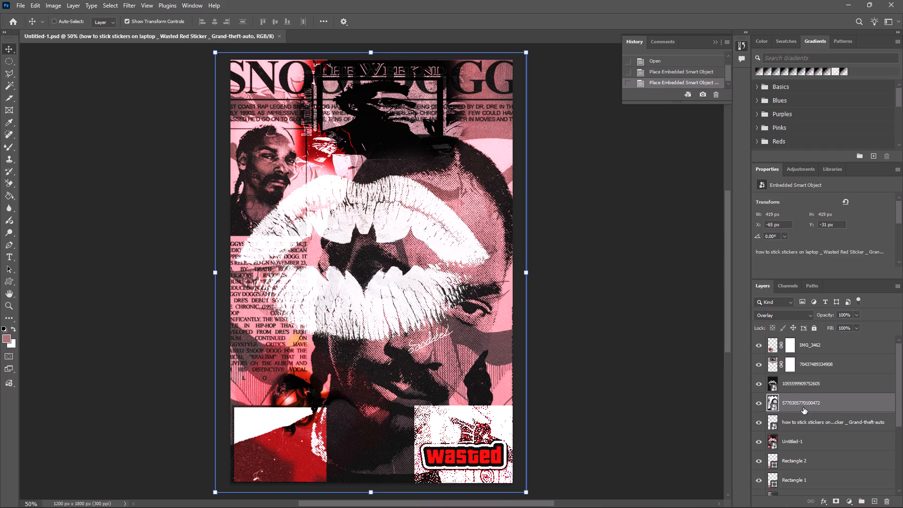
pyautogui.click(801, 419)
pyautogui.moveTo(801, 420); pyautogui.dragTo(801, 420)
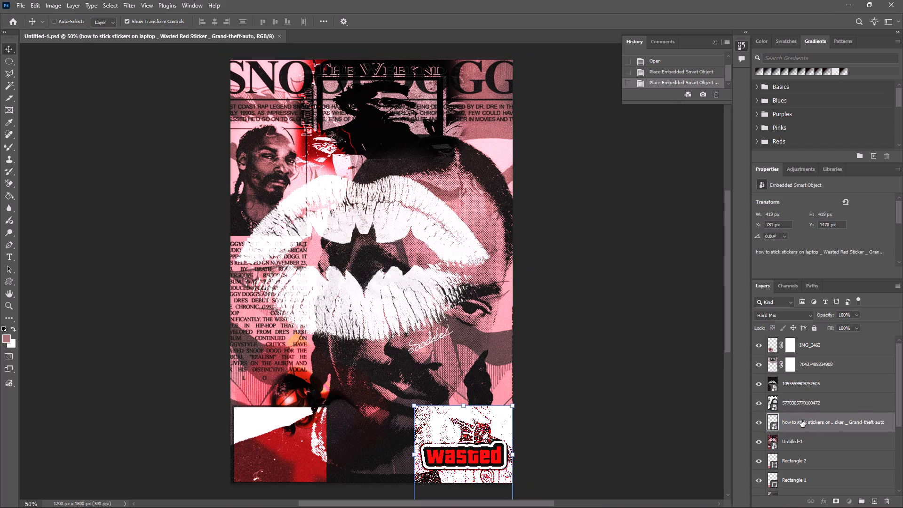
pyautogui.moveTo(801, 420); pyautogui.dragTo(794, 341)
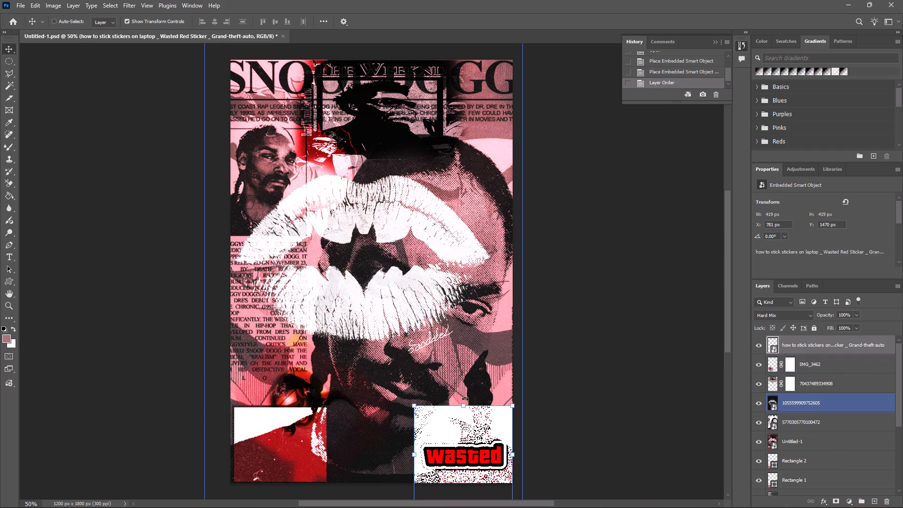
# Set the "wasted" sticker layer's blend mode to Soft Light.
pyautogui.click(801, 315)
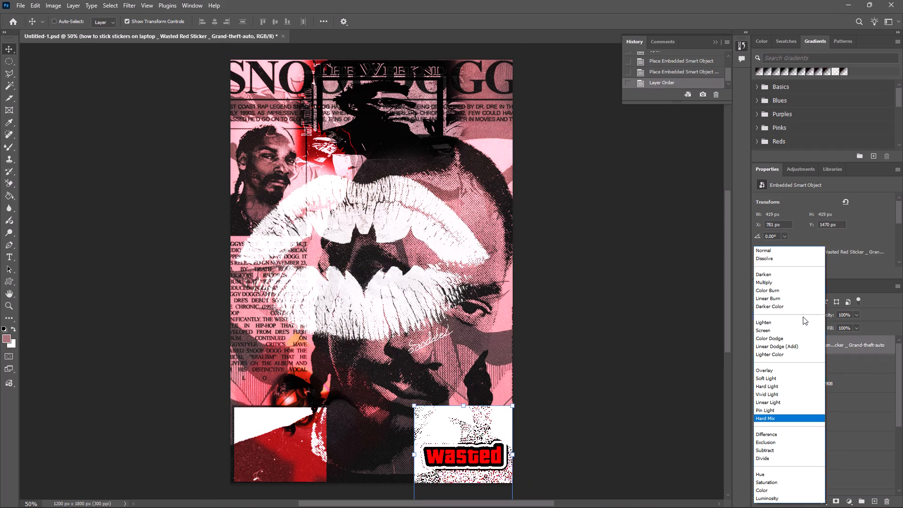
pyautogui.click(768, 375)
pyautogui.click(687, 361)
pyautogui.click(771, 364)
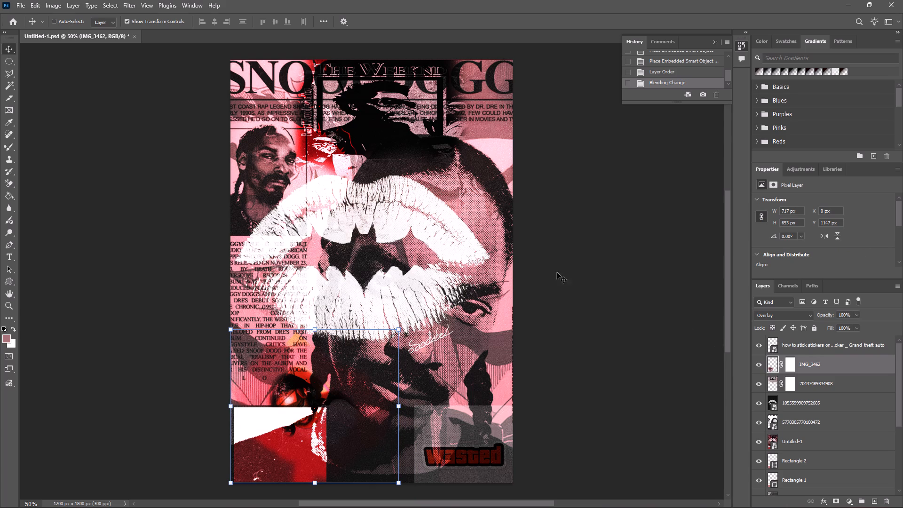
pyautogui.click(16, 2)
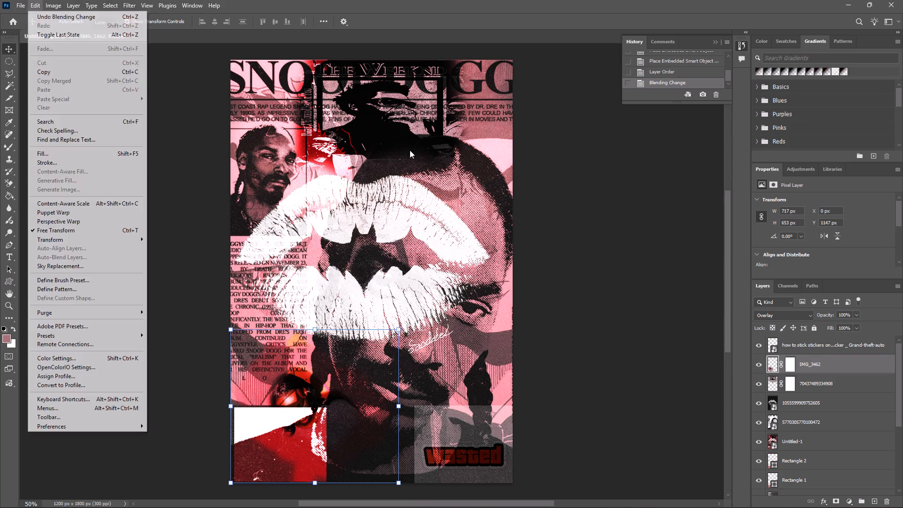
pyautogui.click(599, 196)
# Add a layer mask to the "wasted" sticker layer.
pyautogui.click(775, 345)
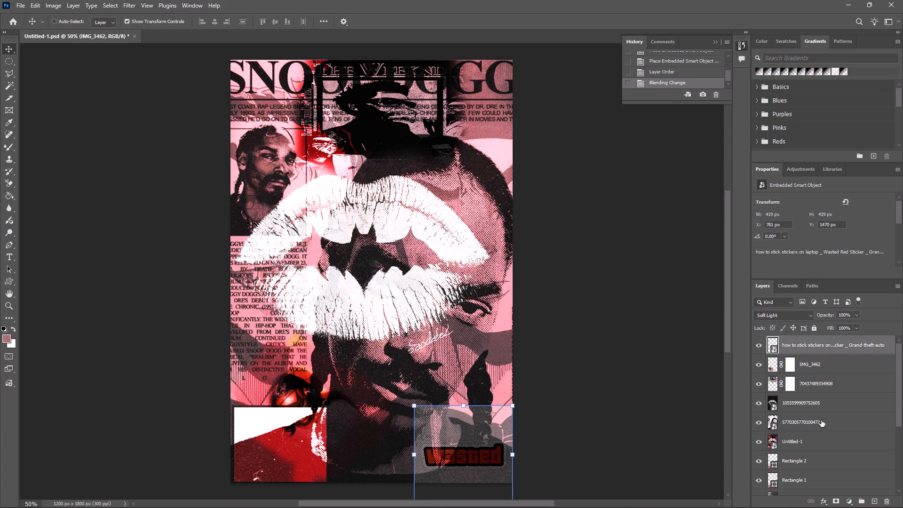
pyautogui.click(837, 500)
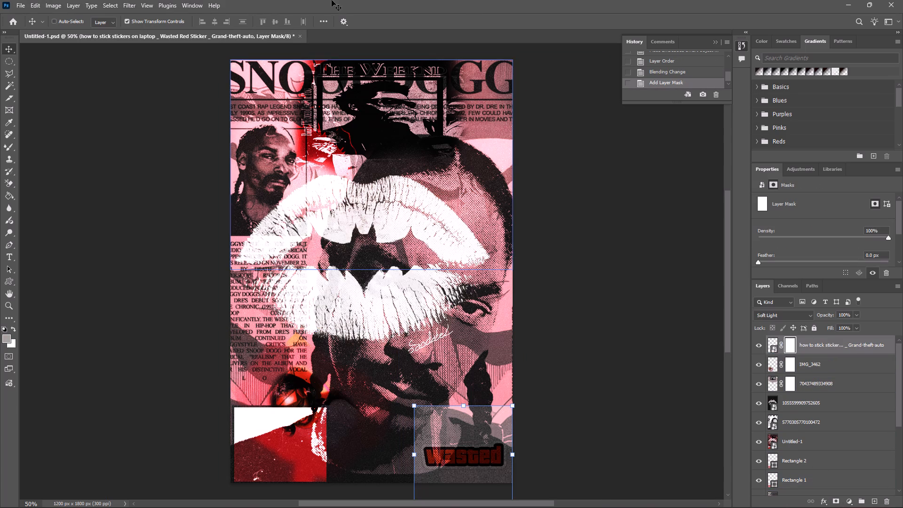
# Save Untitled-1.psd with the masked sticker layer.
pyautogui.click(19, 2)
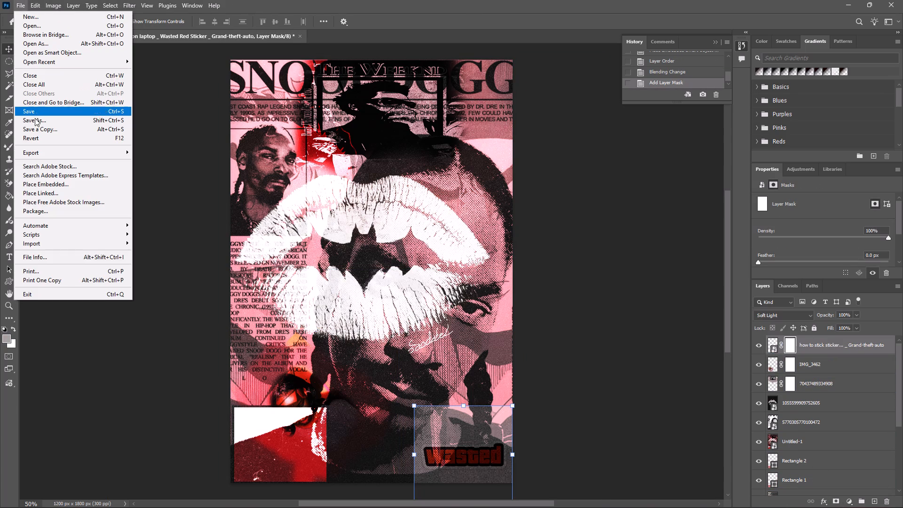
pyautogui.click(40, 113)
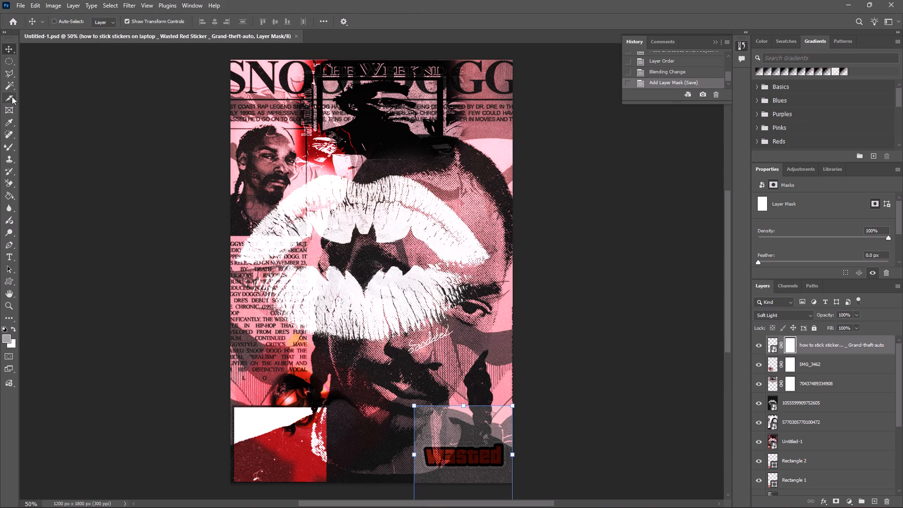
# Switch from the Mixer Brush to the regular Brush tool and set its size to 200 px.
pyautogui.rightClick(11, 143)
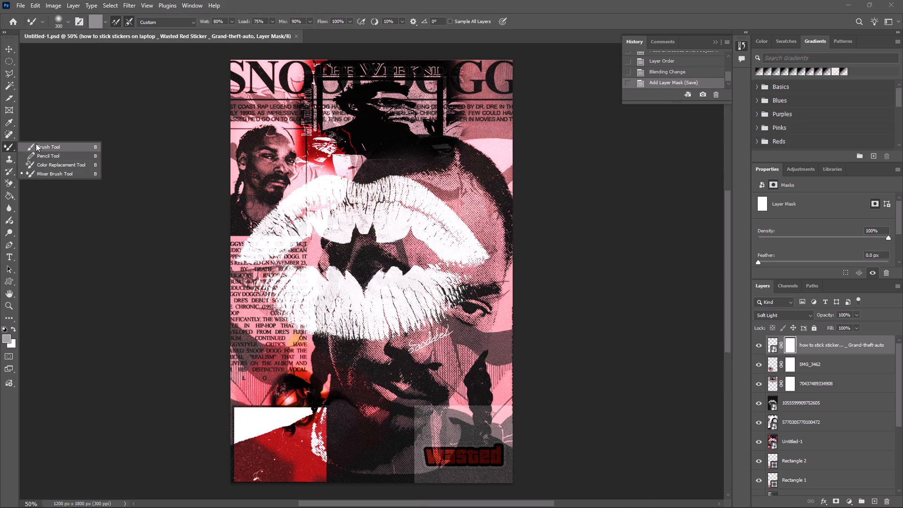
pyautogui.click(36, 143)
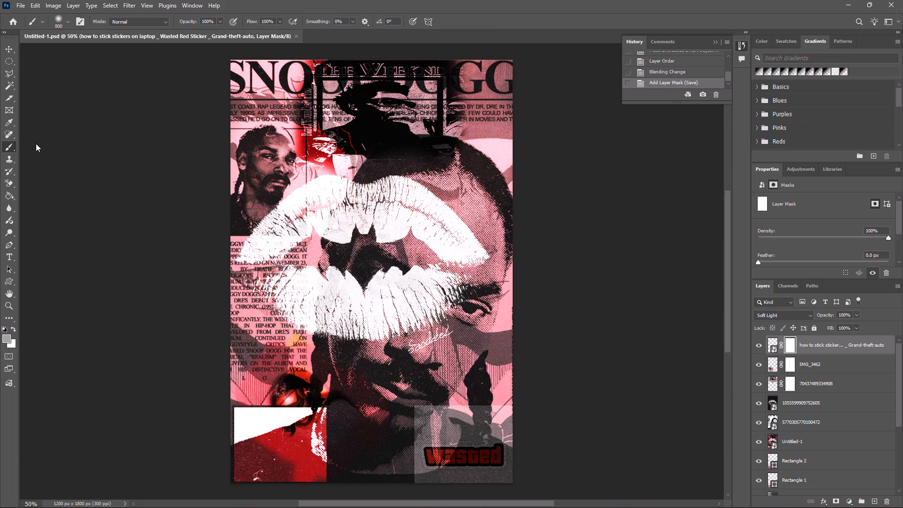
pyautogui.click(61, 23)
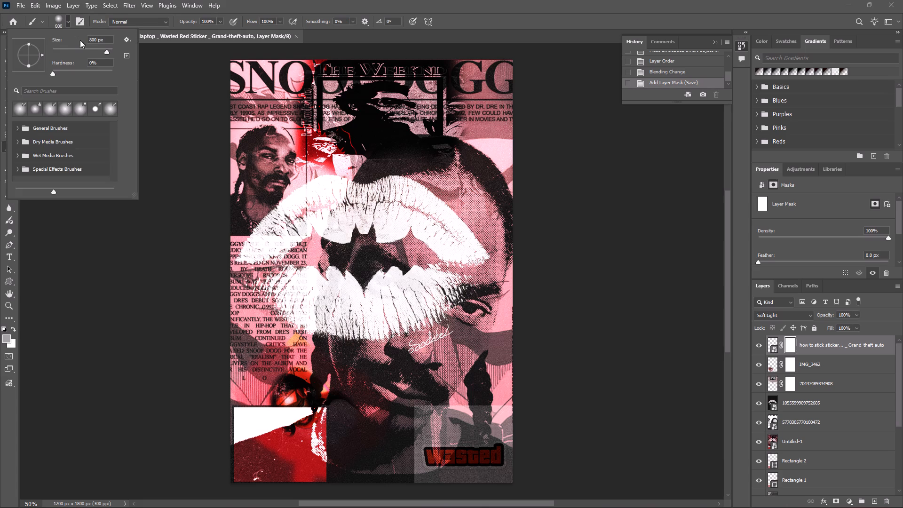
pyautogui.moveTo(95, 39); pyautogui.dragTo(73, 45)
pyautogui.write('200')
pyautogui.press('Return')
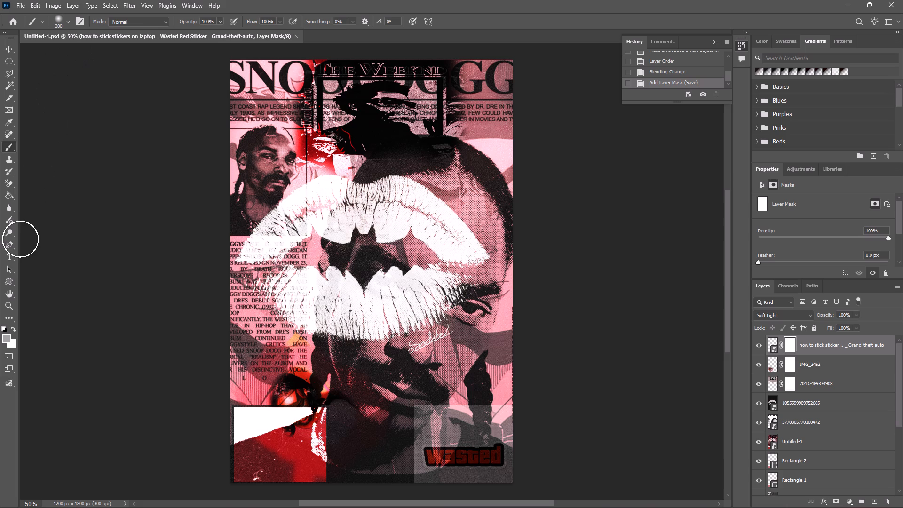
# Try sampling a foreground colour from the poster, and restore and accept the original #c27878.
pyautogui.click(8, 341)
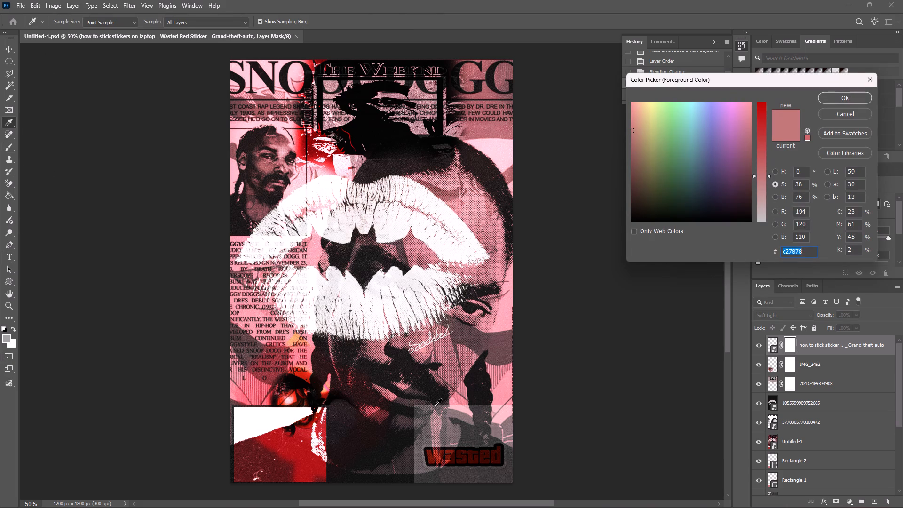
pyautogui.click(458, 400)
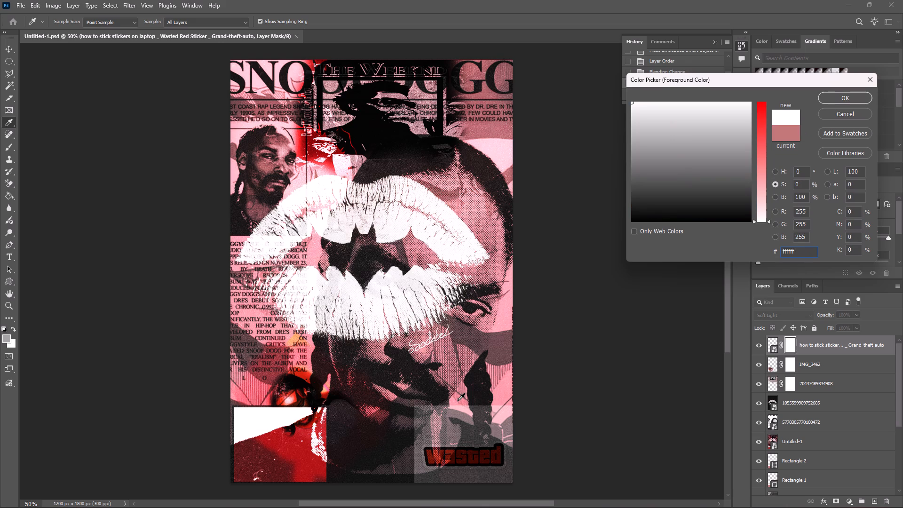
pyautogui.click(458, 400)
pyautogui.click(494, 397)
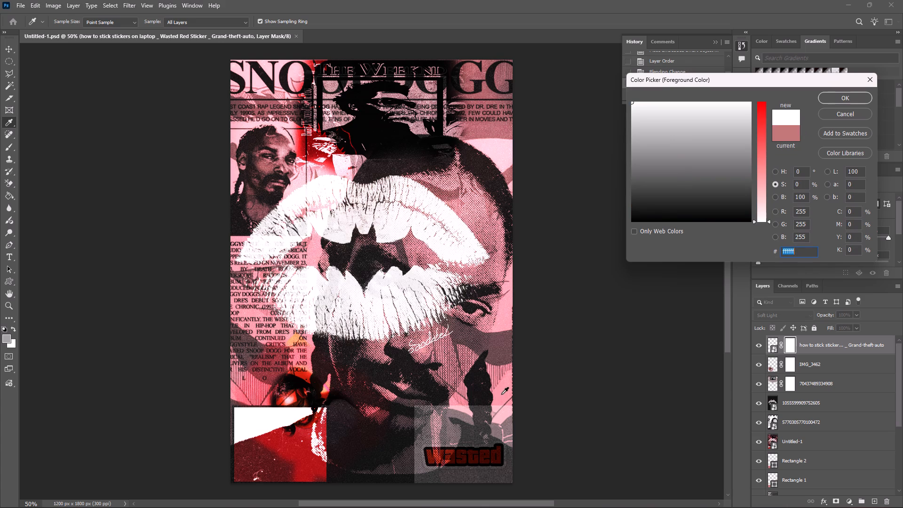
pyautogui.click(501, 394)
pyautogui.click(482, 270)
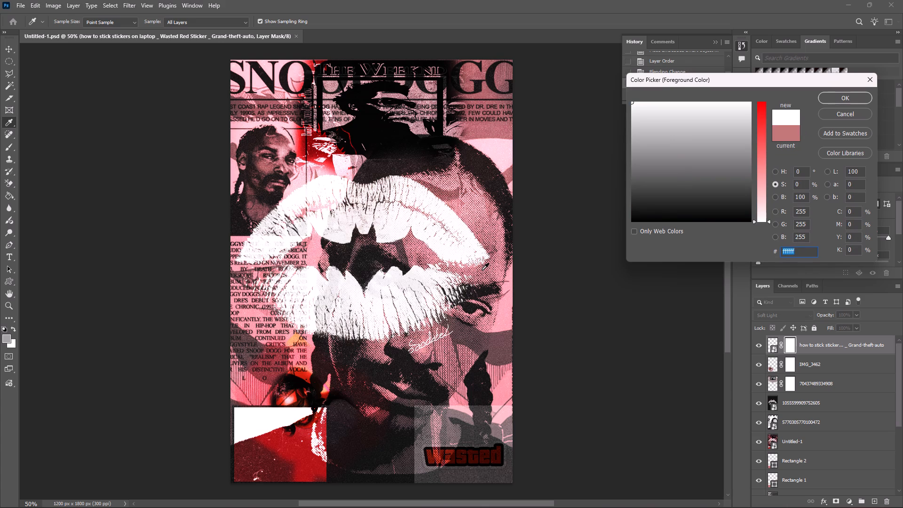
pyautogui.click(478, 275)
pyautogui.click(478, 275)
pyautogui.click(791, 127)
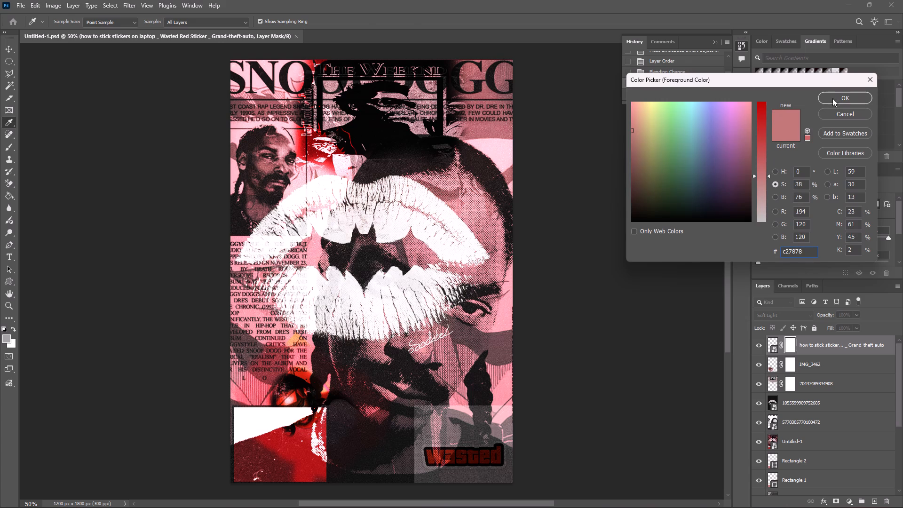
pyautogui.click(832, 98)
# Paint on the "wasted" sticker's layer mask with the 200 px brush to fade the left edge of its grey backdrop.
pyautogui.click(406, 430)
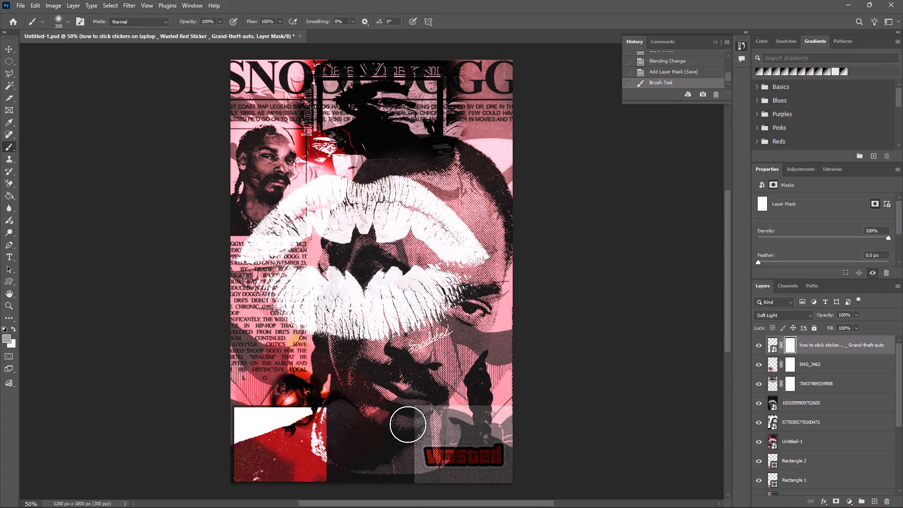
pyautogui.click(409, 424)
pyautogui.click(409, 421)
pyautogui.click(412, 412)
pyautogui.tripleClick(412, 406)
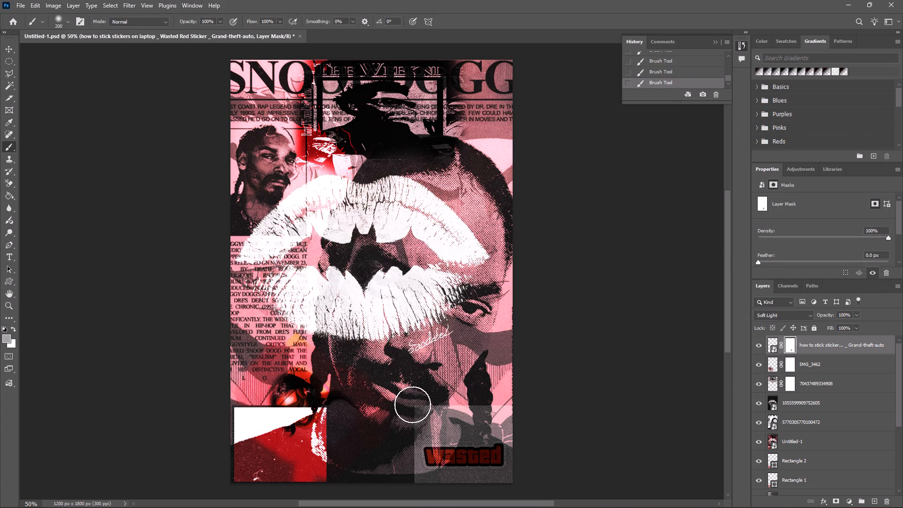
pyautogui.tripleClick(412, 405)
pyautogui.doubleClick(411, 405)
pyautogui.moveTo(411, 406); pyautogui.dragTo(410, 414)
pyautogui.click(408, 409)
pyautogui.moveTo(409, 402); pyautogui.dragTo(410, 400)
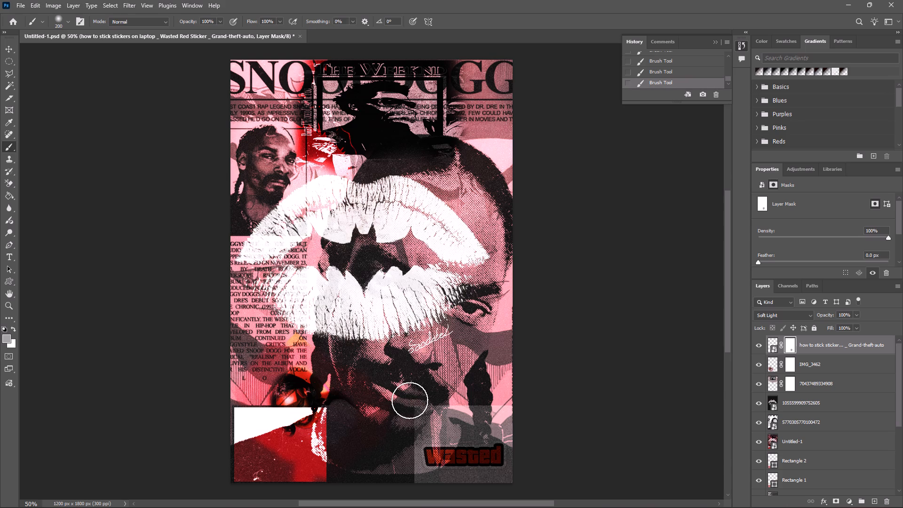
pyautogui.moveTo(410, 400); pyautogui.dragTo(409, 408)
pyautogui.click(409, 406)
pyautogui.moveTo(409, 406); pyautogui.dragTo(407, 470)
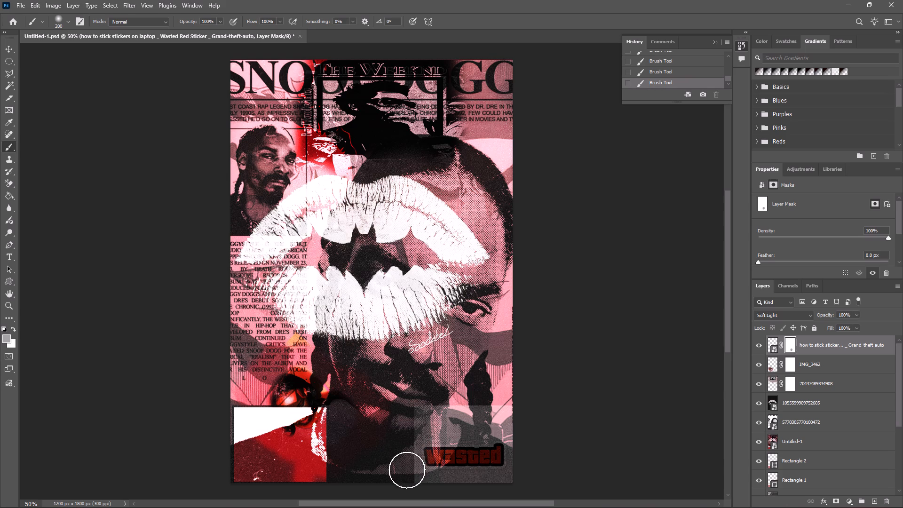
pyautogui.moveTo(407, 470); pyautogui.dragTo(392, 466)
# Brush the layer mask along the top edge of the sticker's backdrop to soften it across its full width.
pyautogui.moveTo(426, 407); pyautogui.dragTo(461, 393)
pyautogui.moveTo(461, 393); pyautogui.dragTo(508, 413)
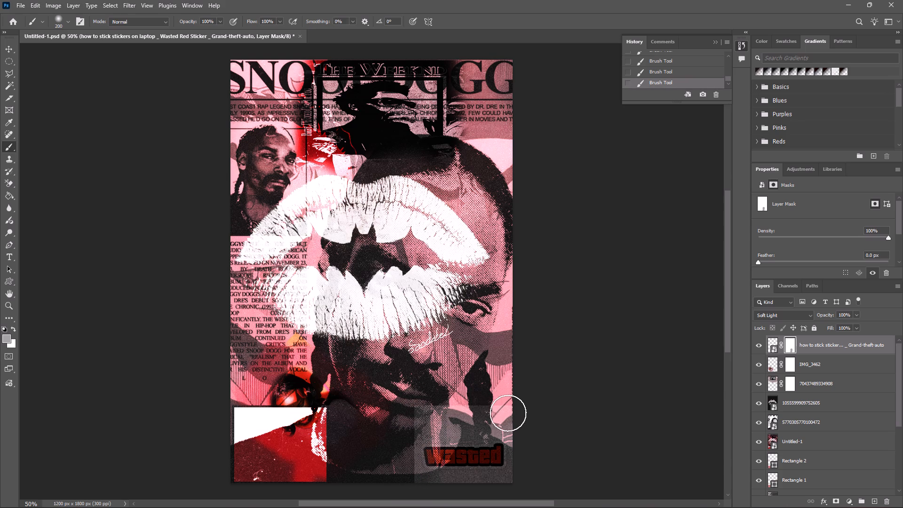
pyautogui.moveTo(508, 413); pyautogui.dragTo(503, 409)
pyautogui.click(460, 411)
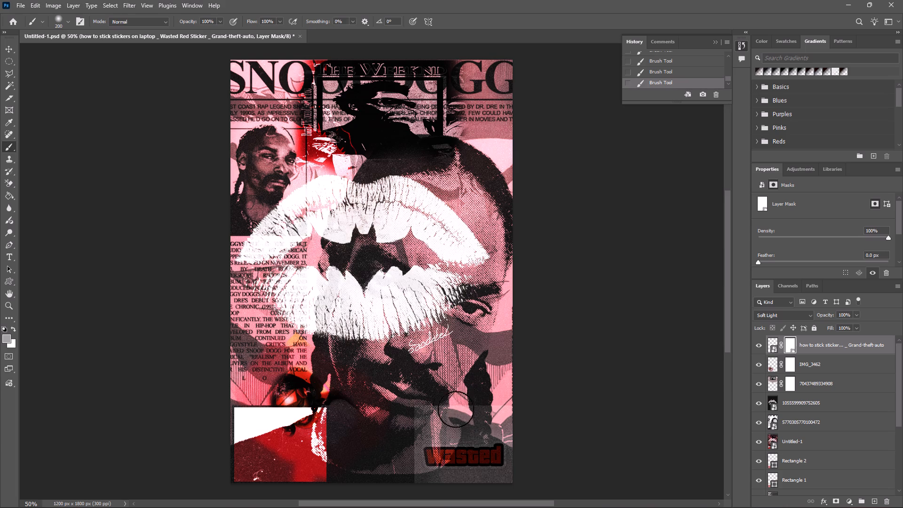
pyautogui.moveTo(449, 404); pyautogui.dragTo(435, 405)
# Rework the mask around the backdrop's upper-left corner and left edge, finishing with another stroke along its top edge.
pyautogui.click(416, 407)
pyautogui.click(420, 409)
pyautogui.click(423, 405)
pyautogui.moveTo(425, 405); pyautogui.dragTo(420, 427)
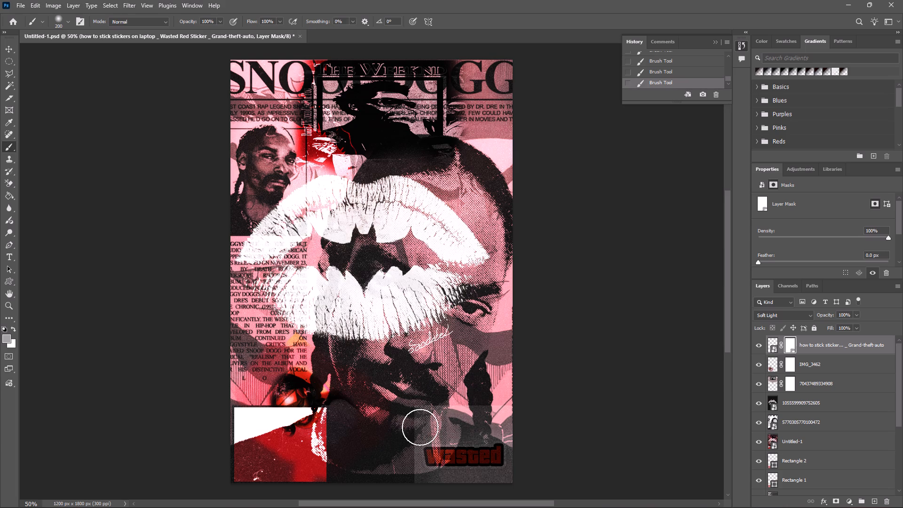
pyautogui.moveTo(420, 427); pyautogui.dragTo(412, 465)
pyautogui.click(411, 458)
pyautogui.moveTo(411, 454); pyautogui.dragTo(412, 464)
pyautogui.click(413, 459)
pyautogui.moveTo(417, 451); pyautogui.dragTo(417, 457)
pyautogui.moveTo(418, 449); pyautogui.dragTo(422, 442)
pyautogui.click(423, 421)
pyautogui.moveTo(425, 418); pyautogui.dragTo(511, 400)
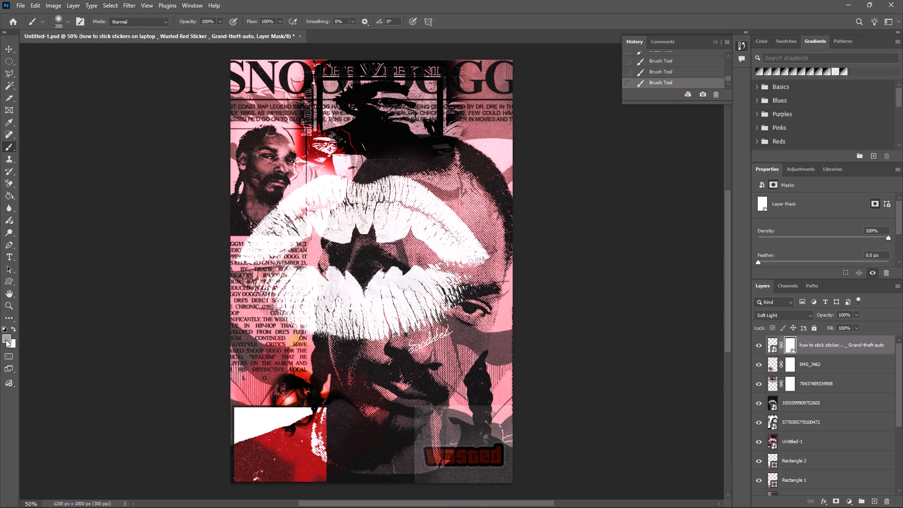
# Change the foreground colour to a dark reddish brown, #442a2d, for stronger mask painting.
pyautogui.click(6, 340)
pyautogui.click(789, 119)
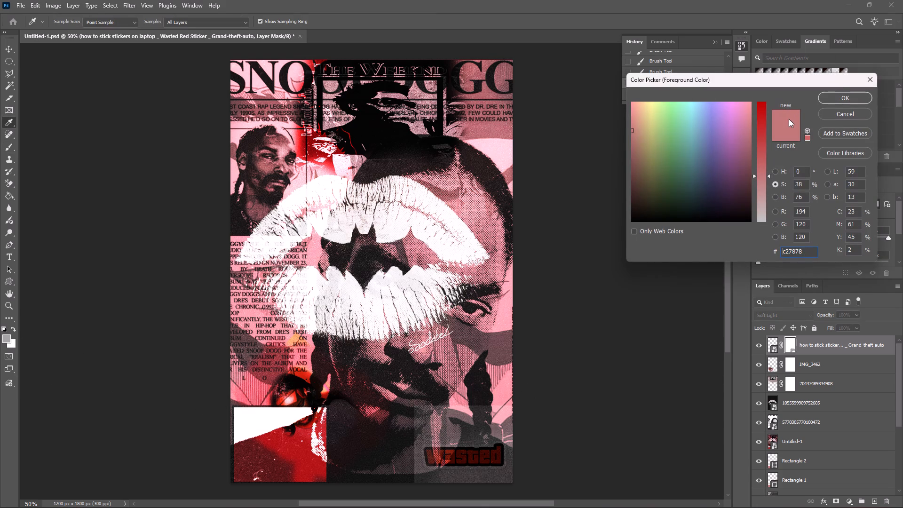
pyautogui.click(786, 120)
pyautogui.click(781, 124)
pyautogui.tripleClick(780, 133)
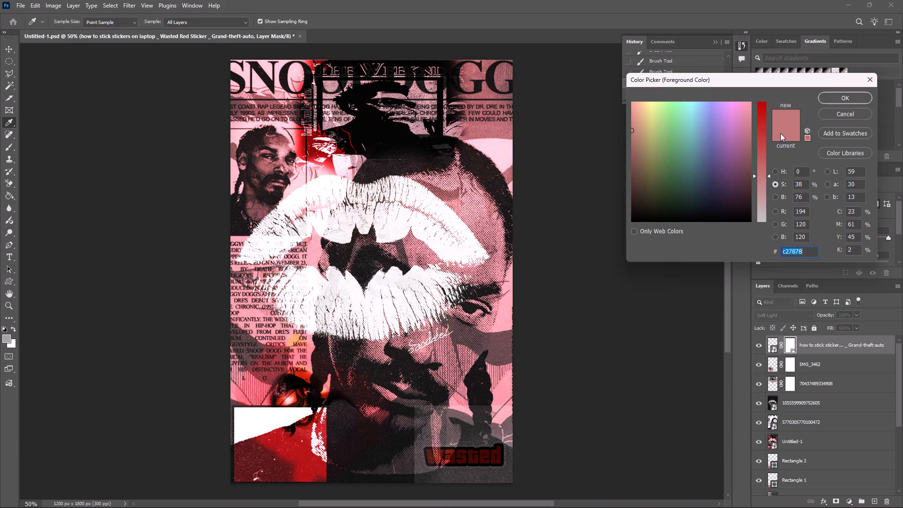
pyautogui.click(780, 133)
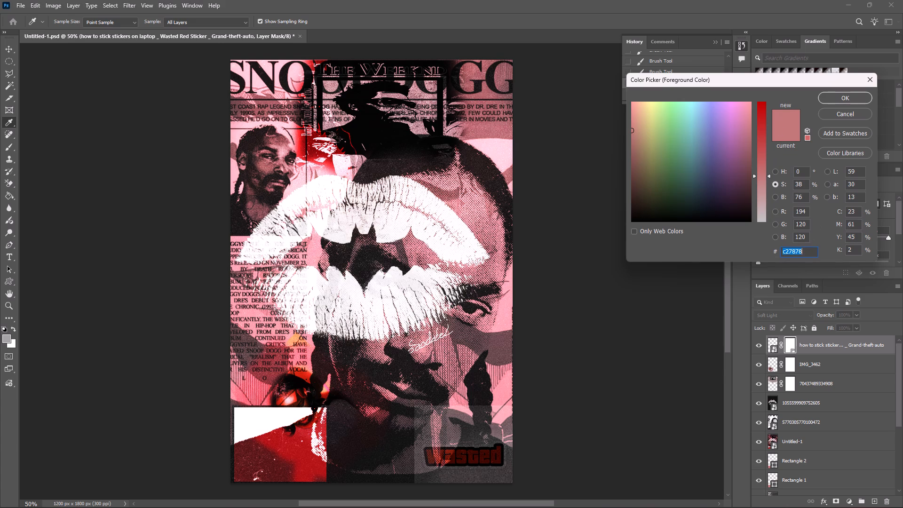
pyautogui.click(810, 248)
pyautogui.click(696, 185)
pyautogui.click(724, 151)
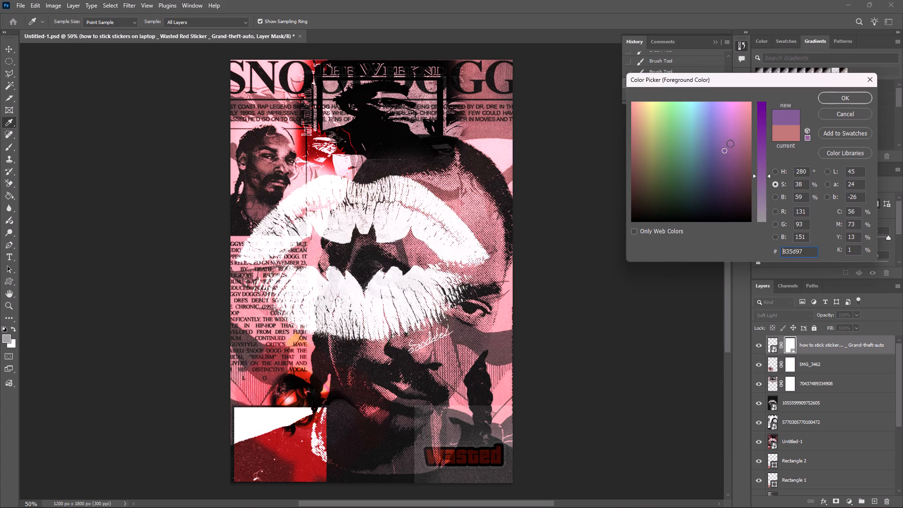
pyautogui.click(735, 130)
pyautogui.click(735, 151)
pyautogui.doubleClick(735, 169)
pyautogui.click(736, 176)
pyautogui.moveTo(739, 183); pyautogui.dragTo(742, 196)
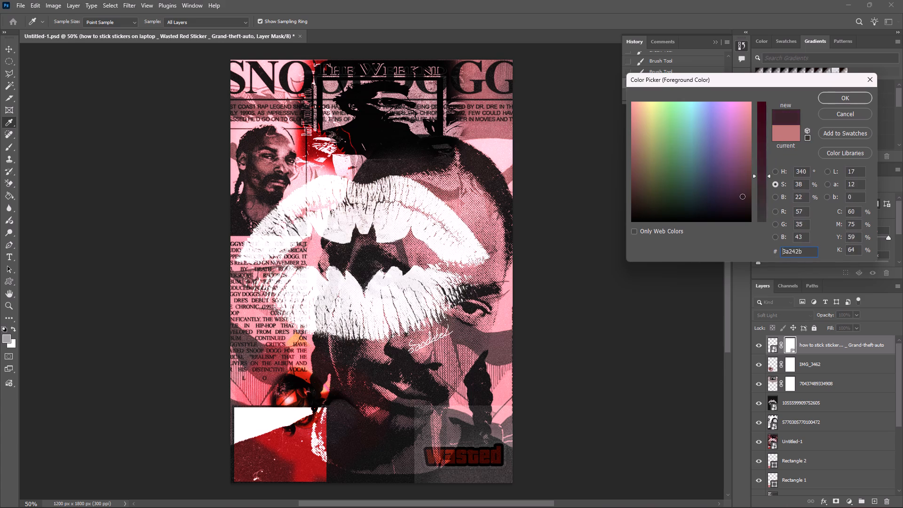
pyautogui.moveTo(742, 196); pyautogui.dragTo(633, 142)
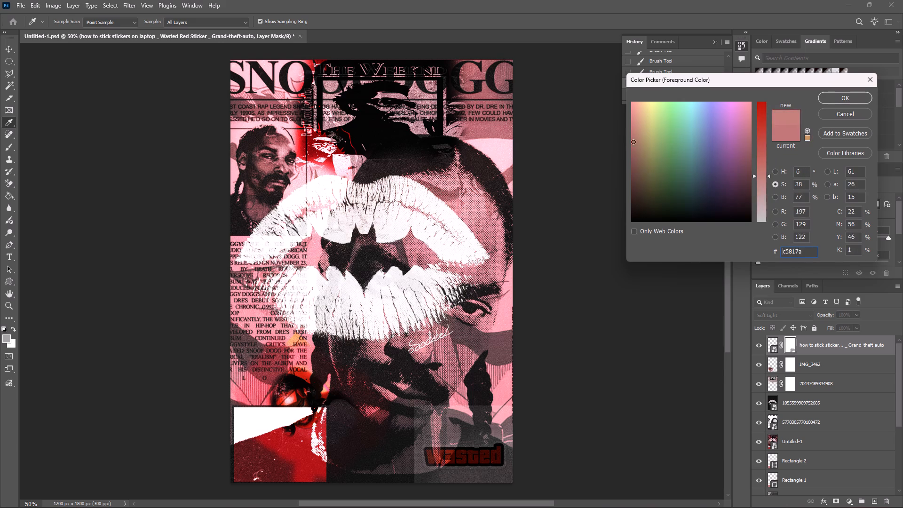
pyautogui.moveTo(633, 142); pyautogui.dragTo(632, 158)
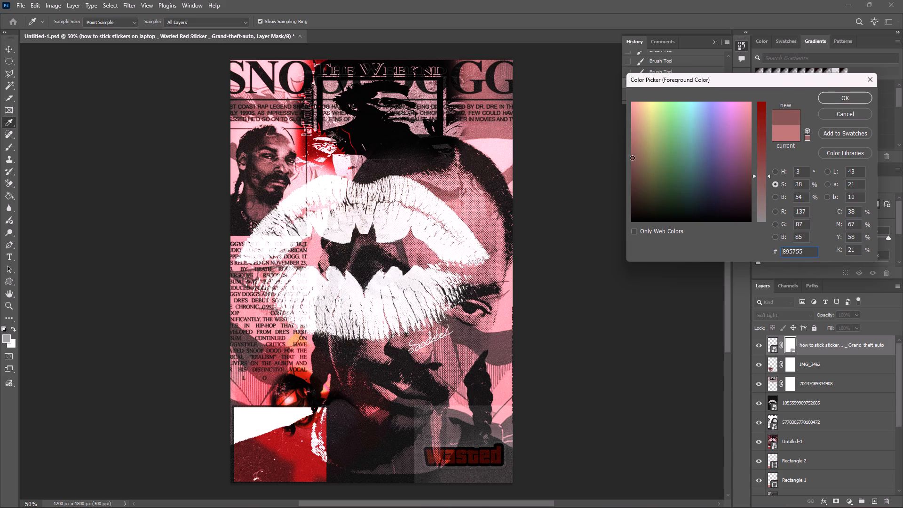
pyautogui.moveTo(632, 158); pyautogui.dragTo(630, 167)
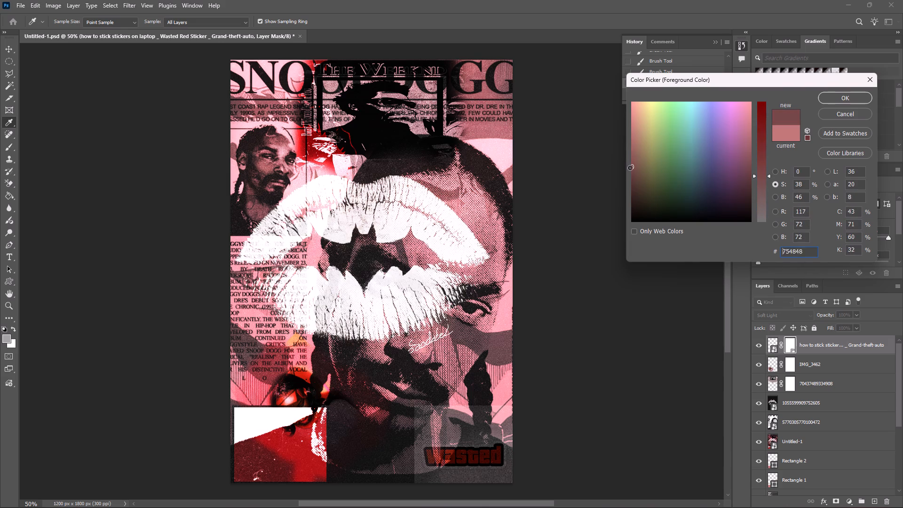
pyautogui.moveTo(630, 167); pyautogui.dragTo(642, 176)
pyautogui.moveTo(744, 173); pyautogui.dragTo(739, 176)
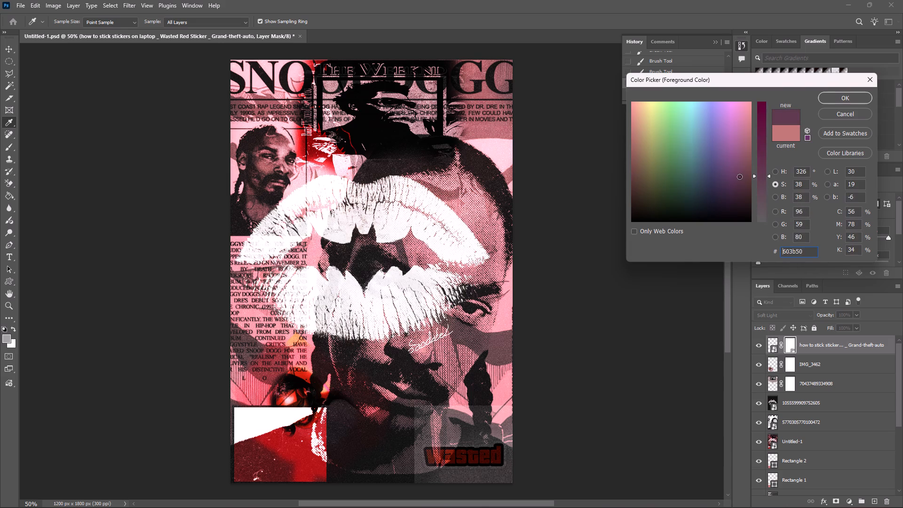
pyautogui.moveTo(739, 176); pyautogui.dragTo(743, 185)
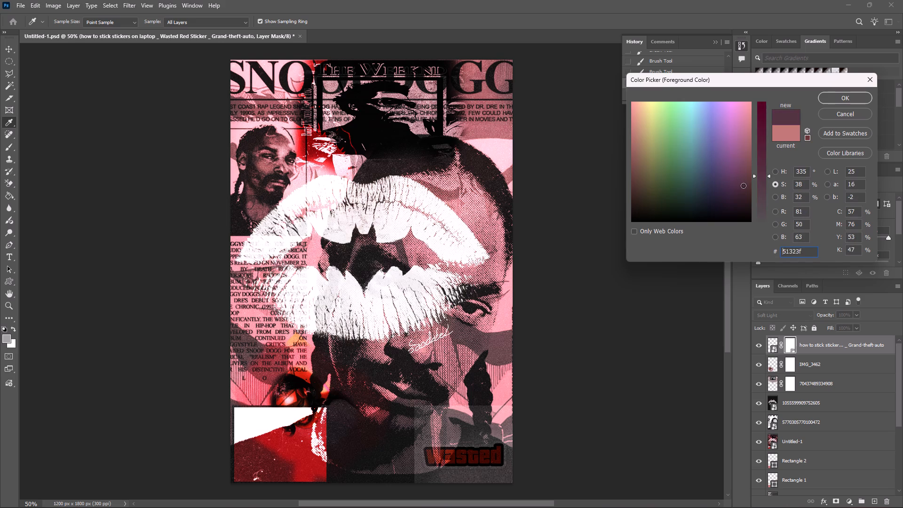
pyautogui.moveTo(743, 185); pyautogui.dragTo(745, 196)
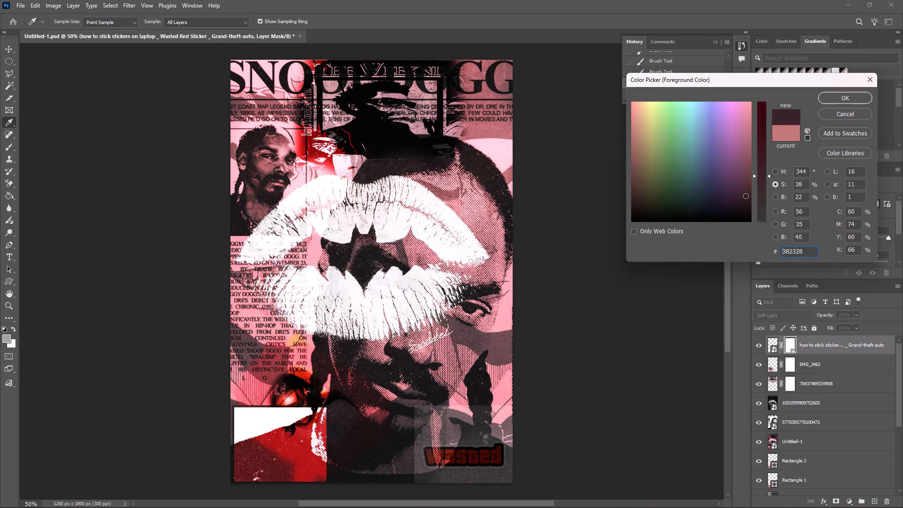
pyautogui.moveTo(745, 196); pyautogui.dragTo(749, 191)
pyautogui.click(840, 97)
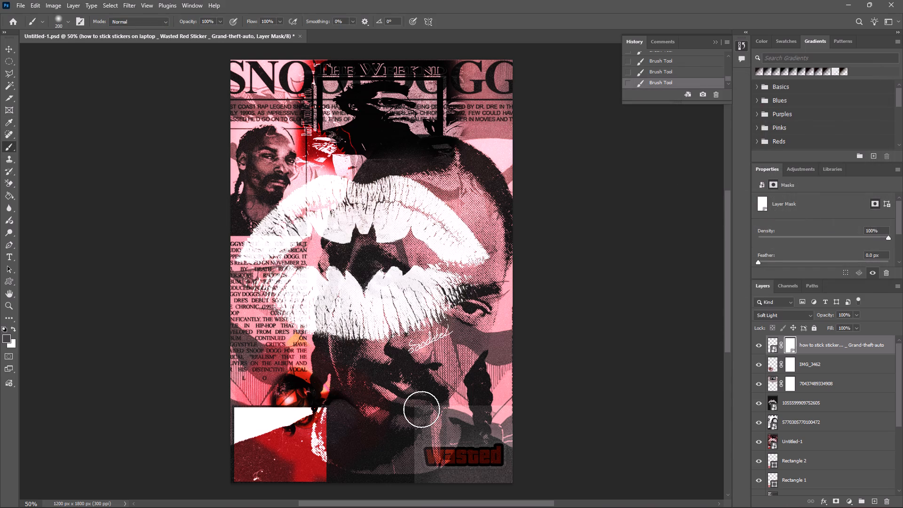
# Dab the darker colour on the mask along the top edge of the sticker's backdrop to hide more of it.
pyautogui.click(421, 409)
pyautogui.tripleClick(420, 405)
pyautogui.doubleClick(425, 404)
pyautogui.click(438, 400)
pyautogui.click(445, 397)
pyautogui.click(452, 398)
pyautogui.click(460, 399)
pyautogui.doubleClick(483, 398)
pyautogui.moveTo(487, 398); pyautogui.dragTo(493, 399)
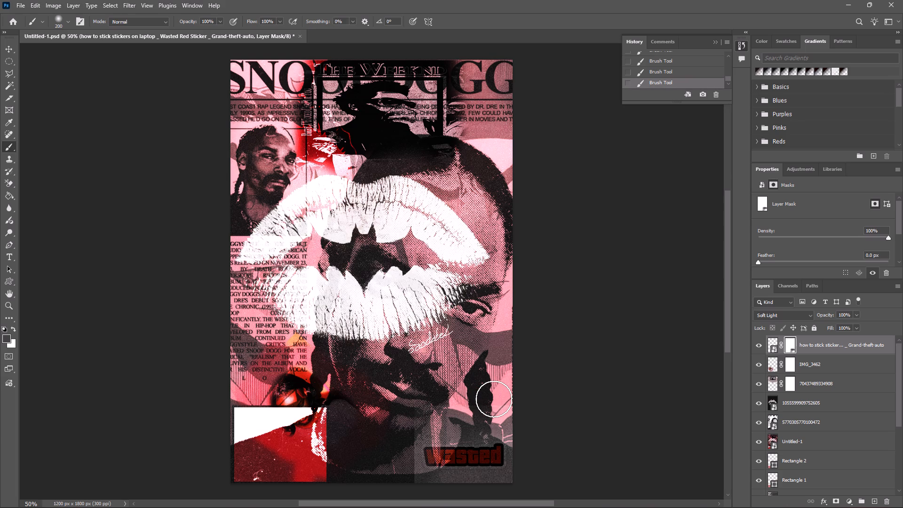
pyautogui.doubleClick(494, 399)
pyautogui.click(494, 399)
pyautogui.click(488, 398)
pyautogui.click(479, 401)
# Dab the darker colour on the mask from the backdrop's upper-left corner down its left edge to fade that side.
pyautogui.doubleClick(441, 408)
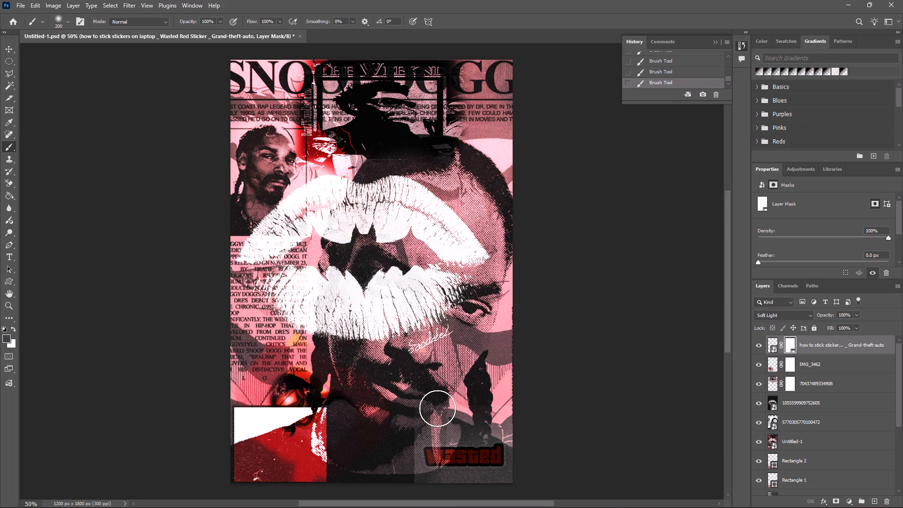
pyautogui.click(427, 410)
pyautogui.click(418, 411)
pyautogui.click(407, 417)
pyautogui.tripleClick(412, 430)
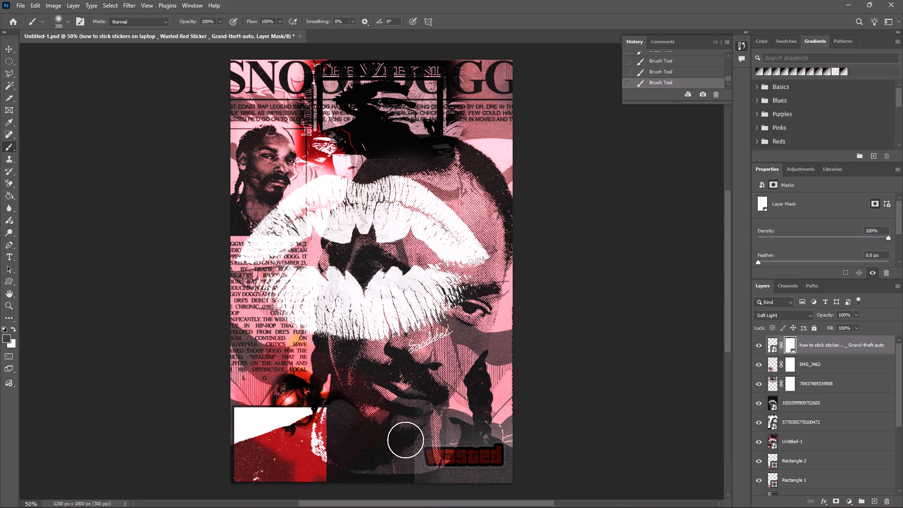
pyautogui.click(405, 441)
pyautogui.doubleClick(414, 452)
pyautogui.click(414, 455)
pyautogui.click(414, 465)
pyautogui.click(412, 469)
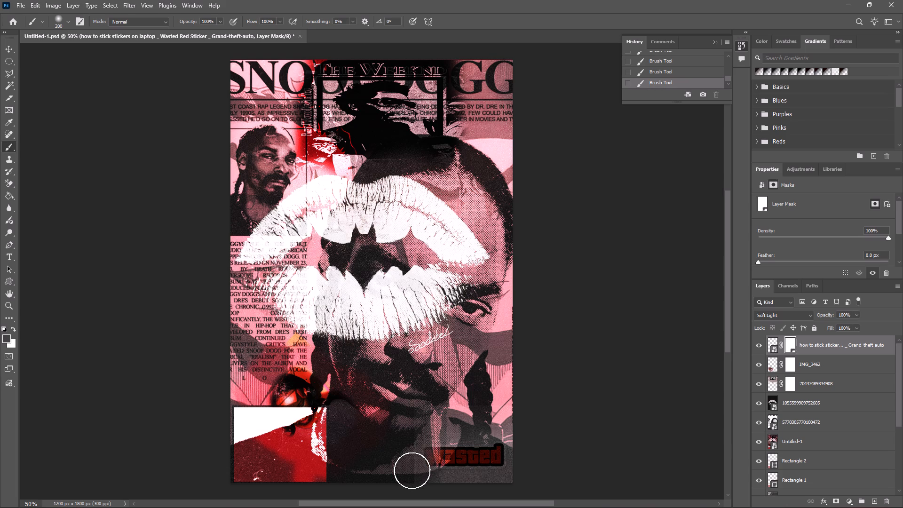
pyautogui.click(411, 470)
pyautogui.click(409, 439)
pyautogui.doubleClick(409, 431)
# Fade the lower-right corner and right edge of the sticker's backdrop by dabbing on the layer mask.
pyautogui.click(502, 481)
pyautogui.click(512, 414)
pyautogui.click(518, 465)
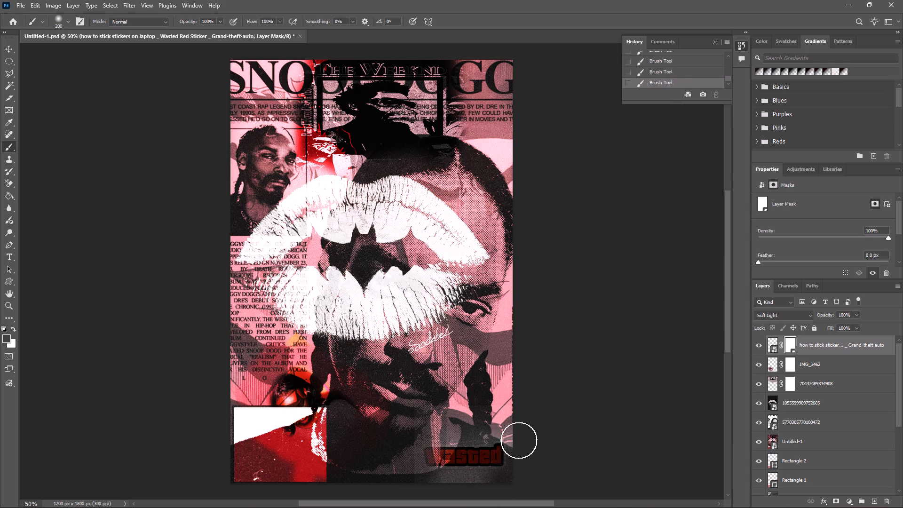
pyautogui.click(519, 440)
pyautogui.click(517, 432)
pyautogui.click(517, 427)
pyautogui.click(508, 430)
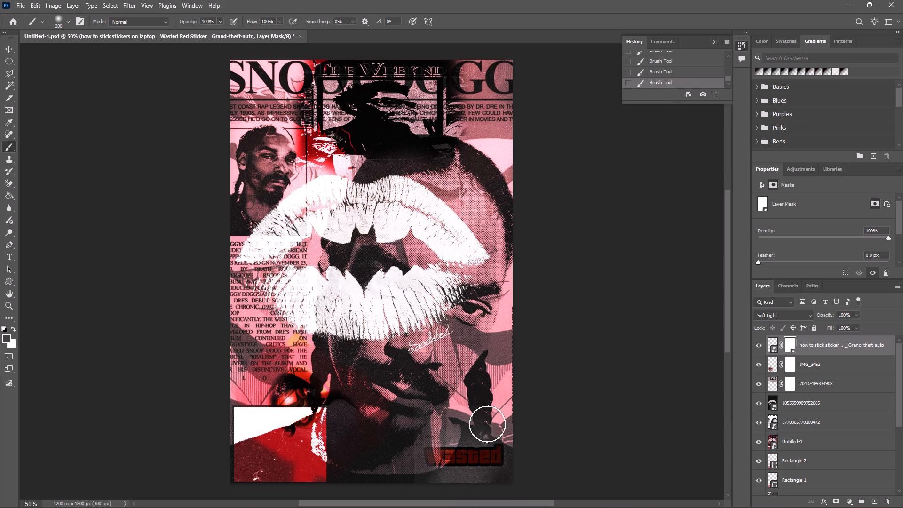
# Brush the mask over the backdrop area above the "wasted" lettering to blend it into the poster.
pyautogui.doubleClick(461, 422)
pyautogui.click(449, 422)
pyautogui.tripleClick(439, 421)
pyautogui.click(448, 421)
pyautogui.moveTo(464, 421); pyautogui.dragTo(468, 421)
pyautogui.click(489, 422)
pyautogui.moveTo(490, 422); pyautogui.dragTo(467, 426)
pyautogui.moveTo(493, 417); pyautogui.dragTo(485, 415)
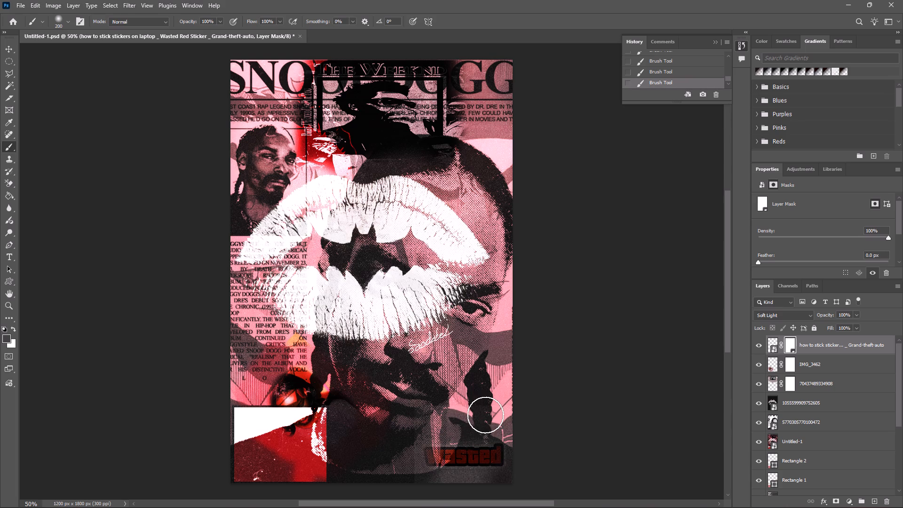
pyautogui.moveTo(485, 415); pyautogui.dragTo(408, 433)
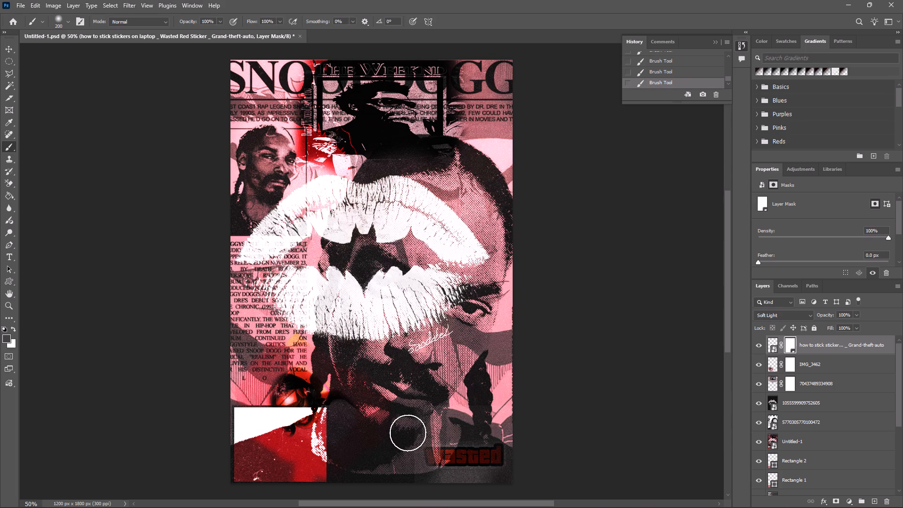
# Keep dabbing the mask along the backdrop's left side and lower-left corner beside the "wasted" lettering to dissolve the remaining edge.
pyautogui.moveTo(408, 433); pyautogui.dragTo(407, 441)
pyautogui.doubleClick(407, 440)
pyautogui.doubleClick(410, 437)
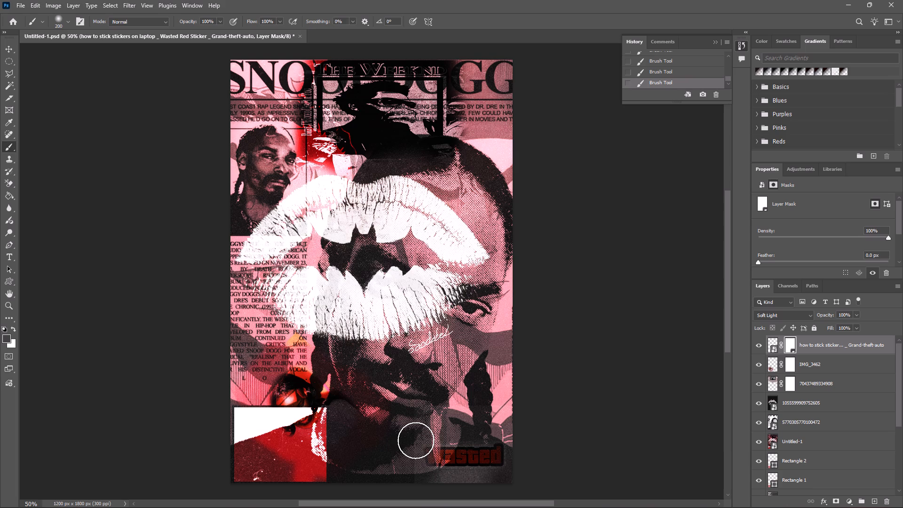
pyautogui.tripleClick(416, 440)
pyautogui.click(417, 441)
pyautogui.tripleClick(414, 465)
pyautogui.doubleClick(414, 465)
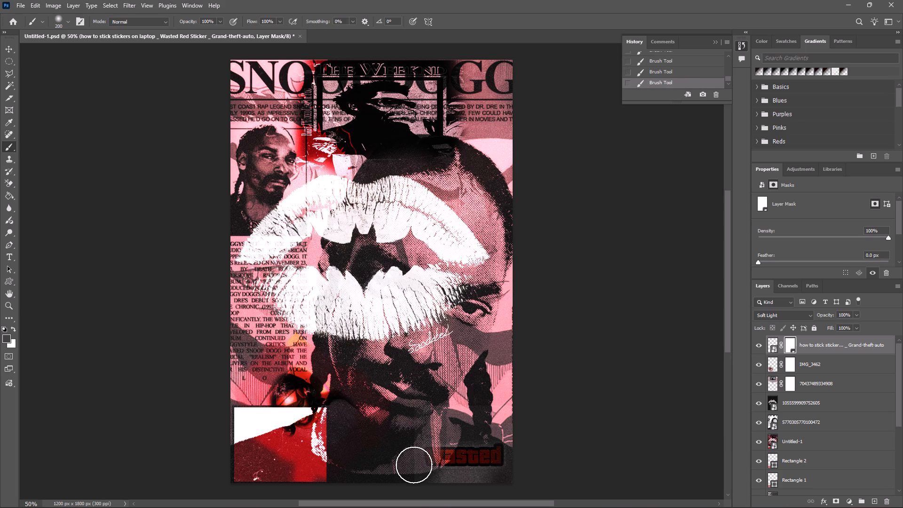
pyautogui.tripleClick(406, 467)
pyautogui.tripleClick(406, 467)
pyautogui.tripleClick(406, 467)
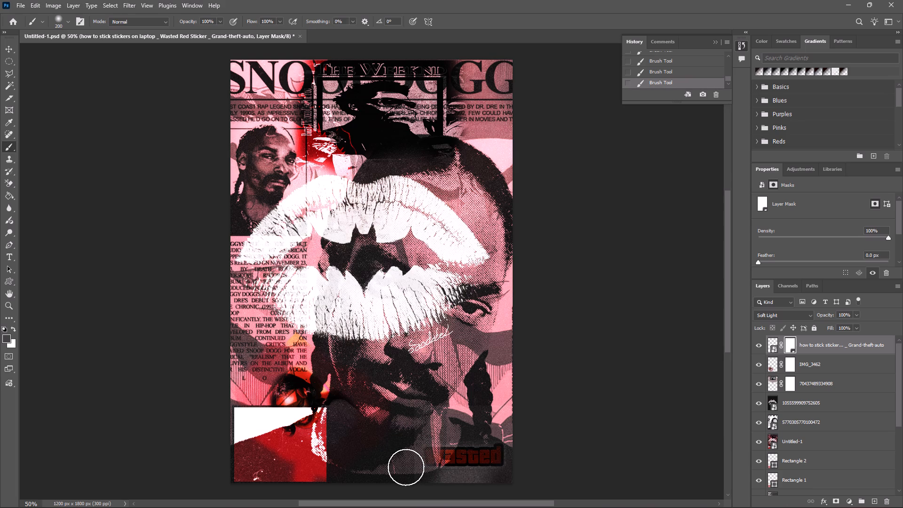
pyautogui.tripleClick(406, 467)
pyautogui.doubleClick(411, 451)
pyautogui.click(410, 457)
pyautogui.click(410, 461)
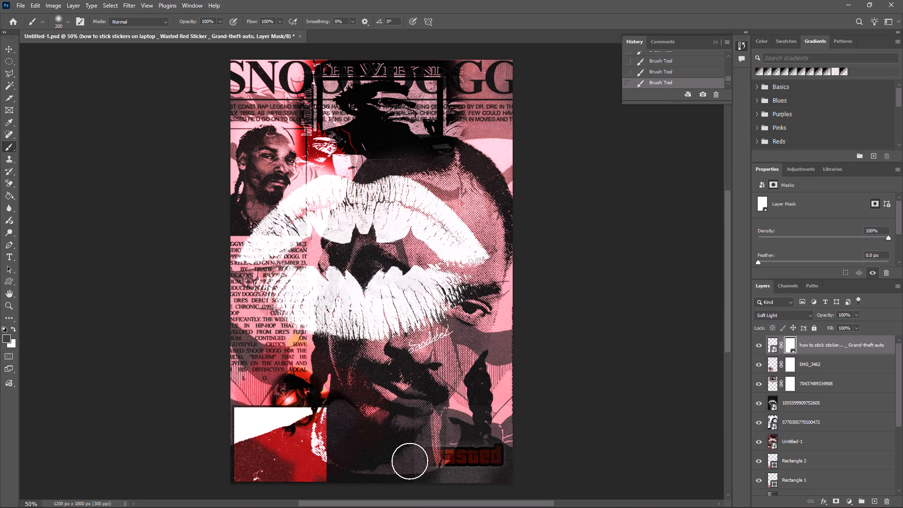
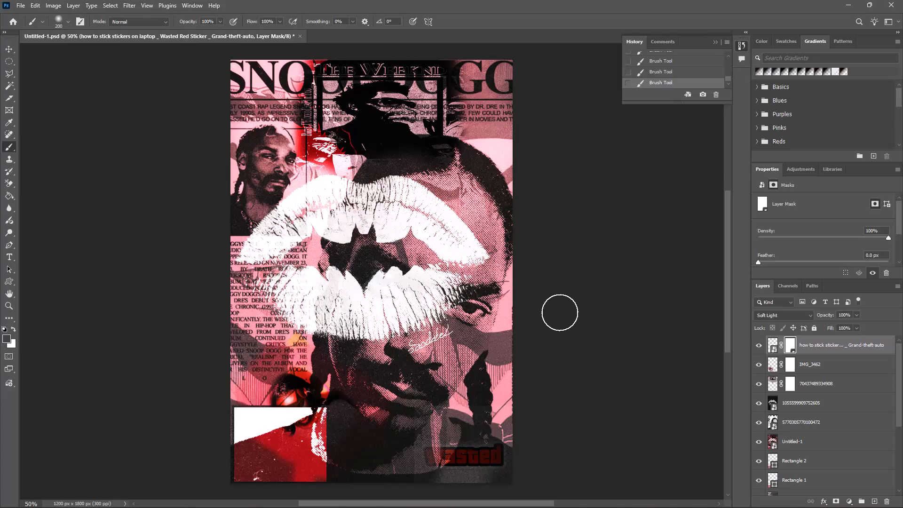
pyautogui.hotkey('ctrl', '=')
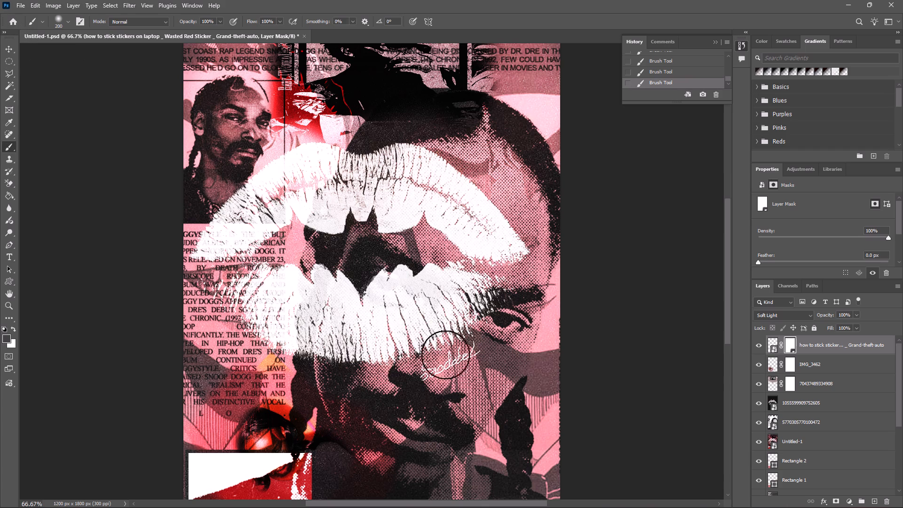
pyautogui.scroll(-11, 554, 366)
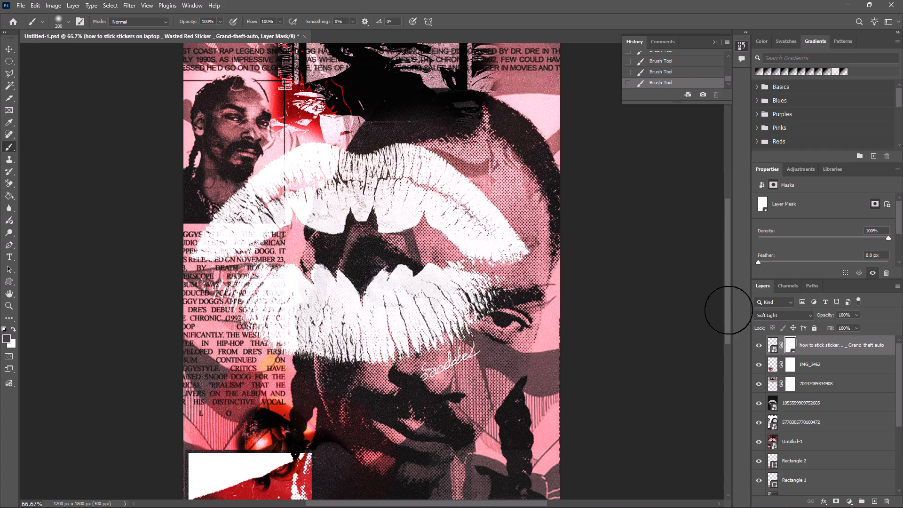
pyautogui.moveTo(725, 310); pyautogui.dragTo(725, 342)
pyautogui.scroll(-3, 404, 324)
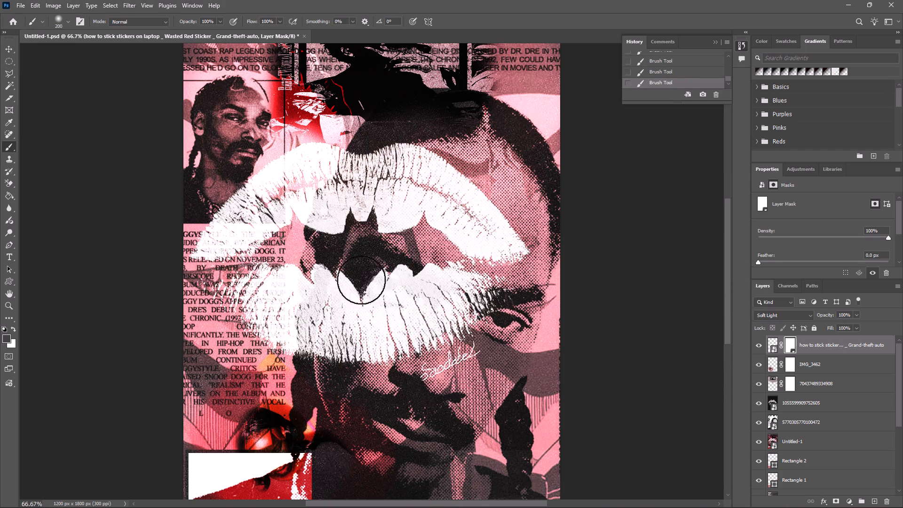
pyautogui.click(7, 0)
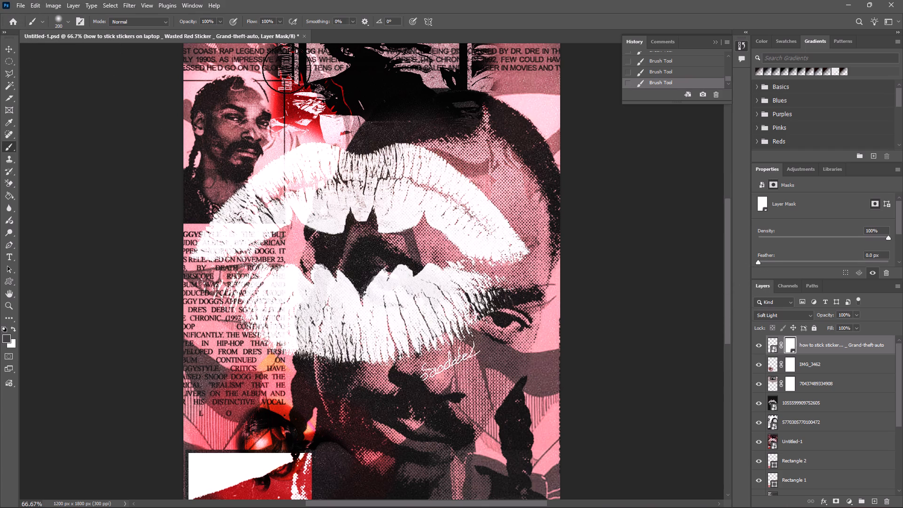
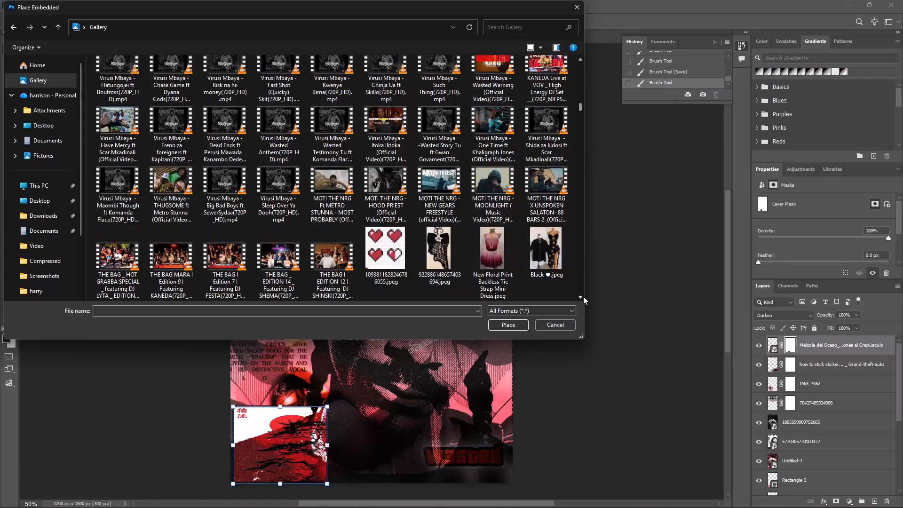
# Look through the Gallery folder's image thumbnails for another picture to embed in the poster.
pyautogui.click(583, 296)
pyautogui.click(583, 296)
pyautogui.tripleClick(583, 296)
pyautogui.click(583, 296)
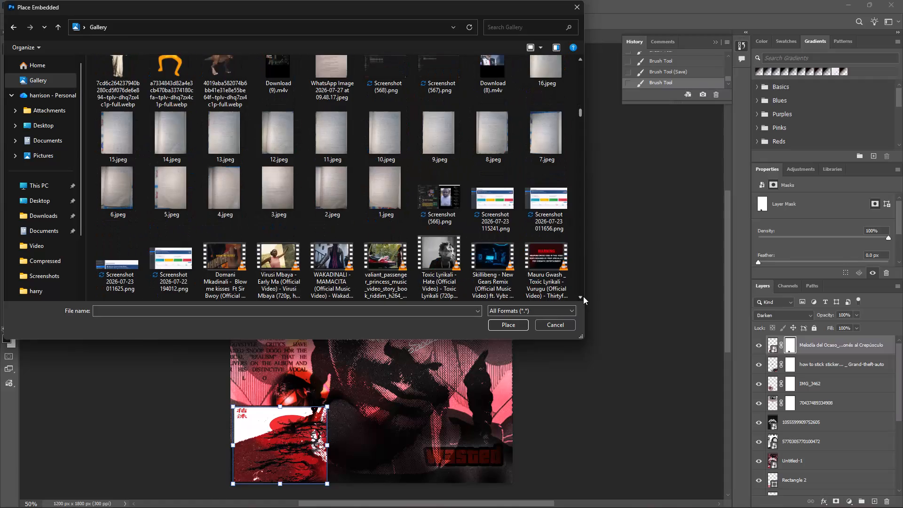
pyautogui.click(583, 296)
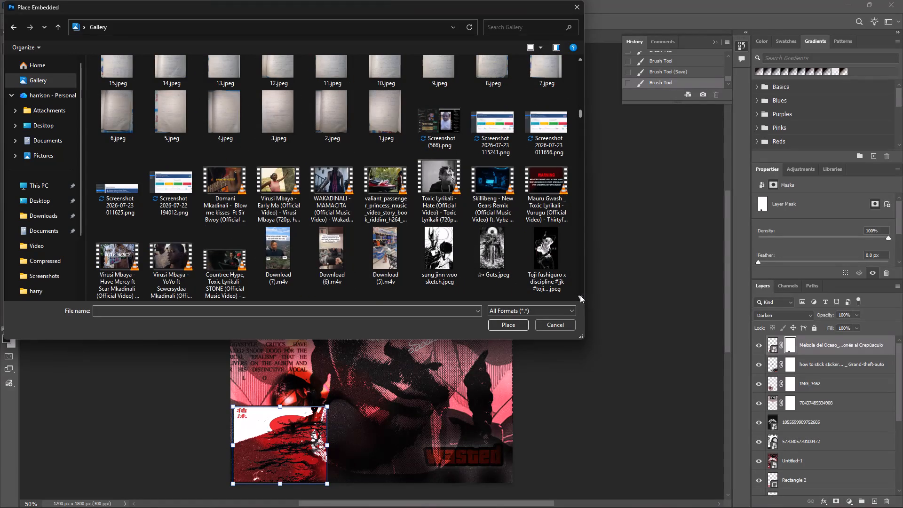
pyautogui.tripleClick(580, 295)
pyautogui.doubleClick(580, 296)
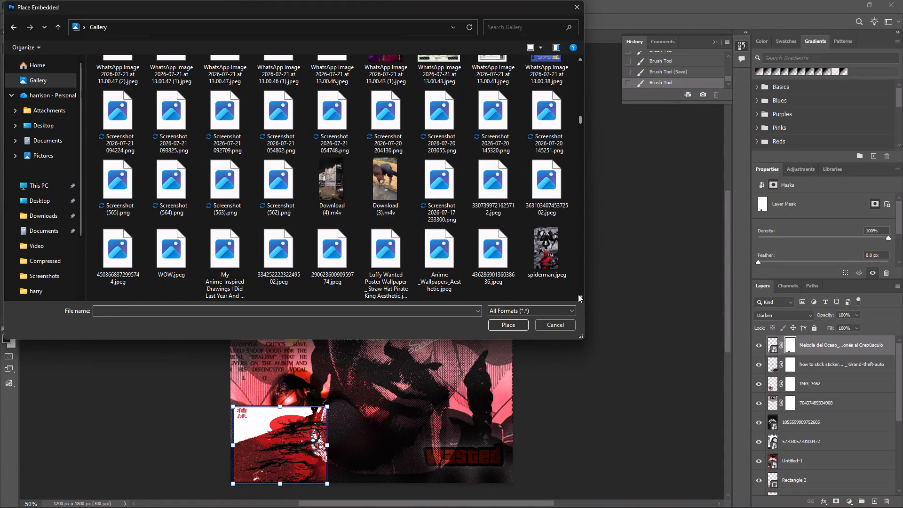
pyautogui.click(578, 294)
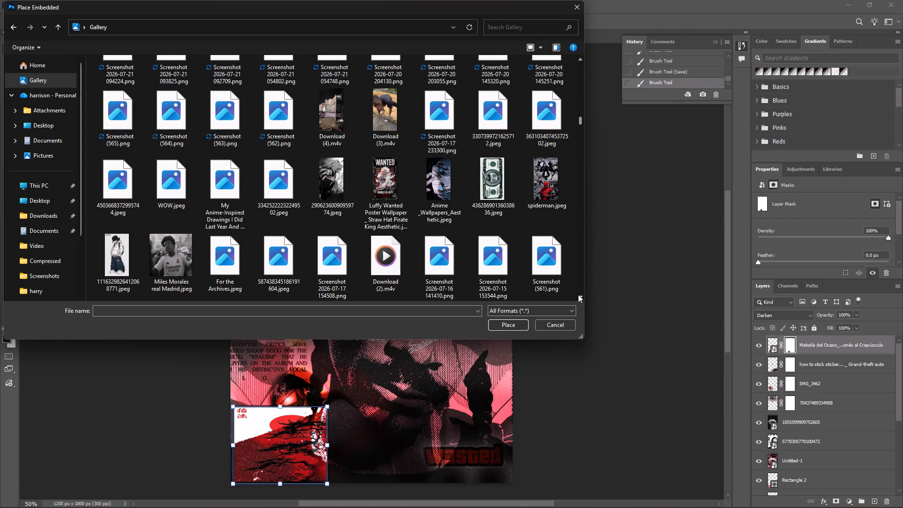
pyautogui.click(578, 294)
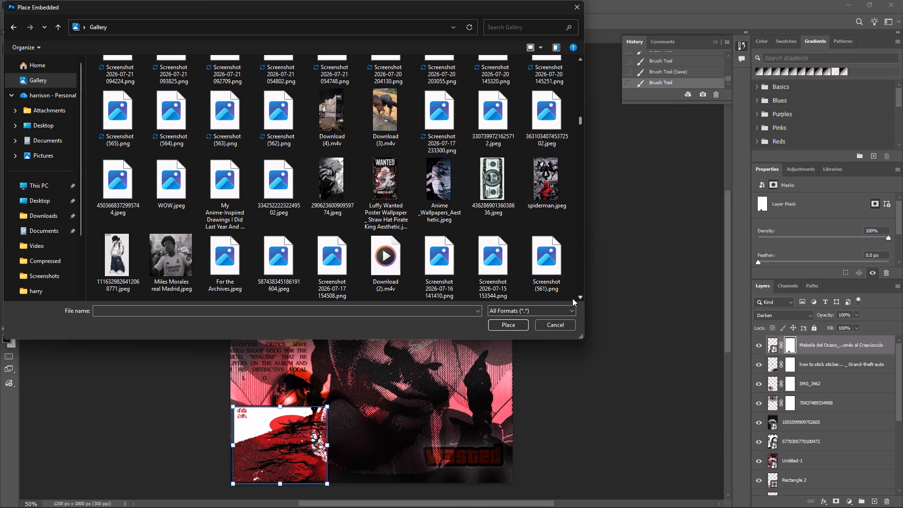
pyautogui.click(581, 297)
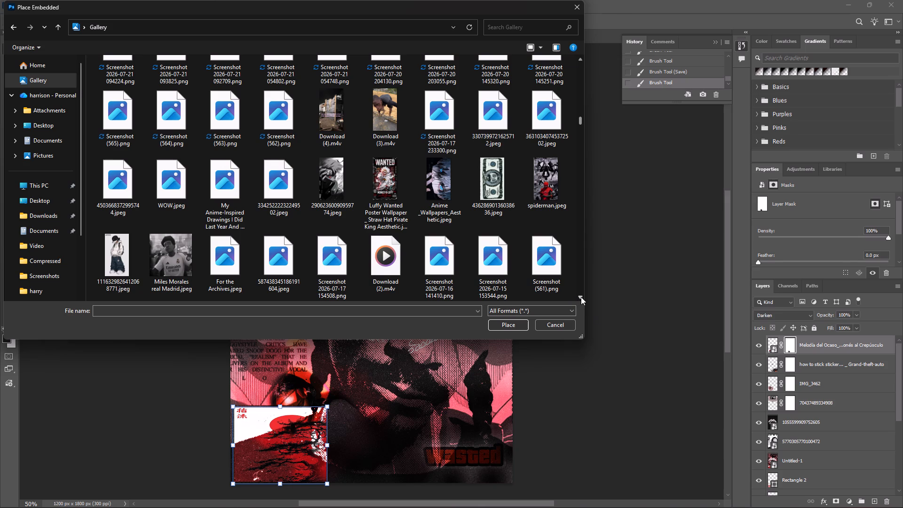
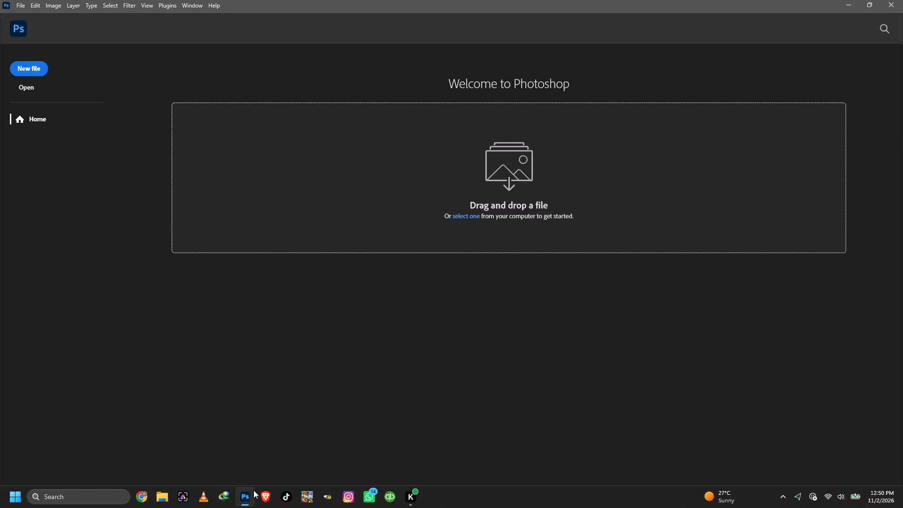
# Open Untitled-1.psd from the Downloads folder.
pyautogui.click(31, 87)
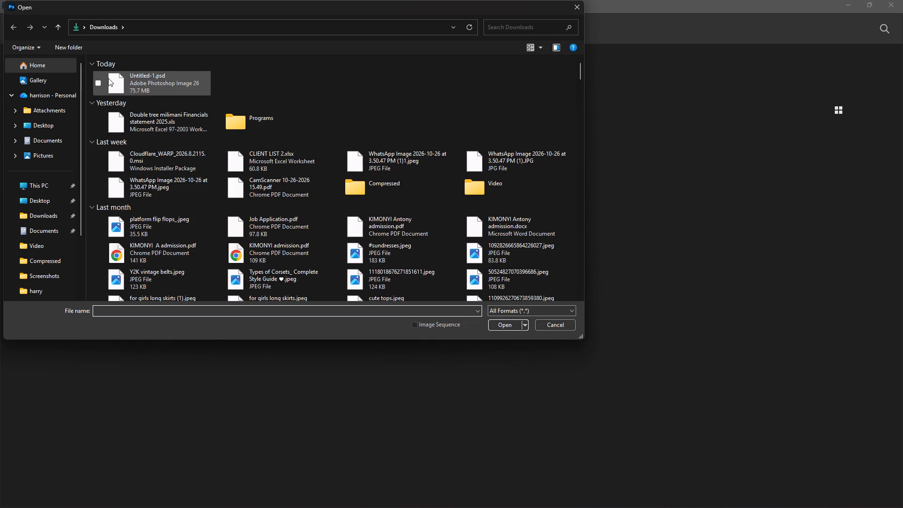
pyautogui.click(158, 87)
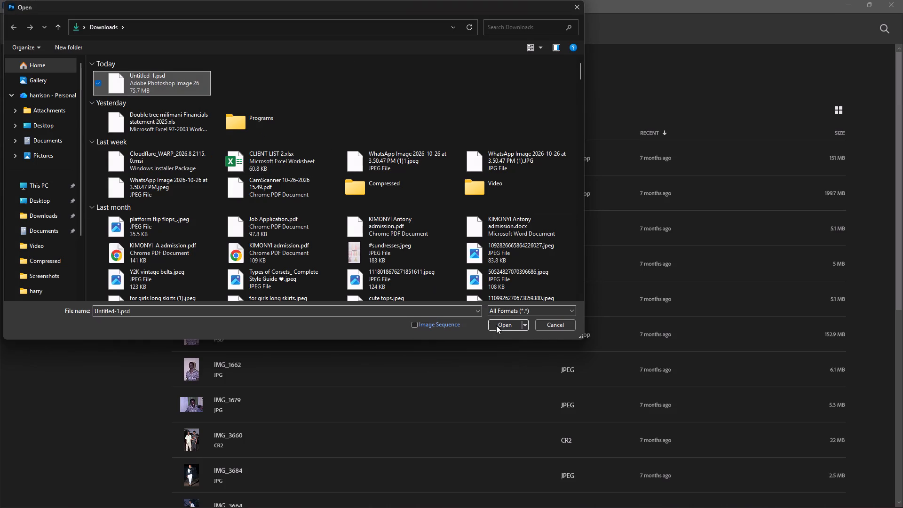
pyautogui.click(499, 324)
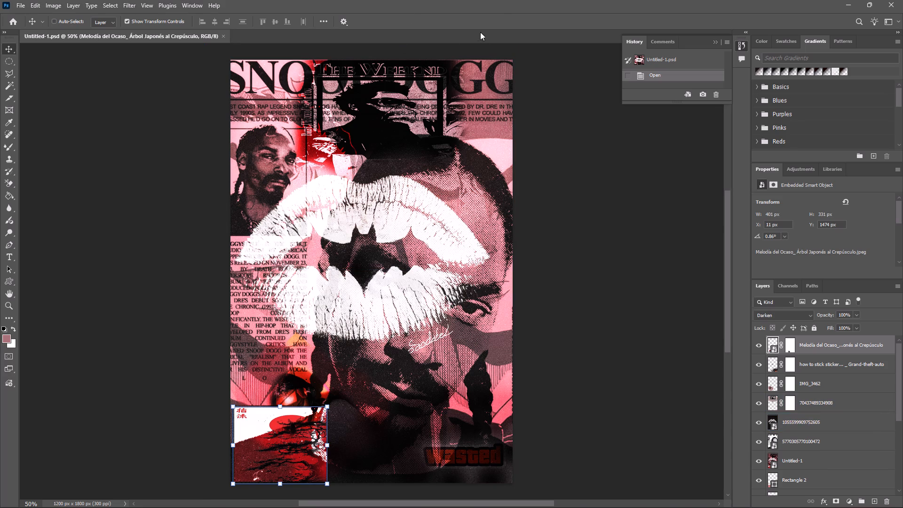
# Start Place Embedded and look through the Gallery folder's older images for another picture to add to the poster.
pyautogui.click(21, 8)
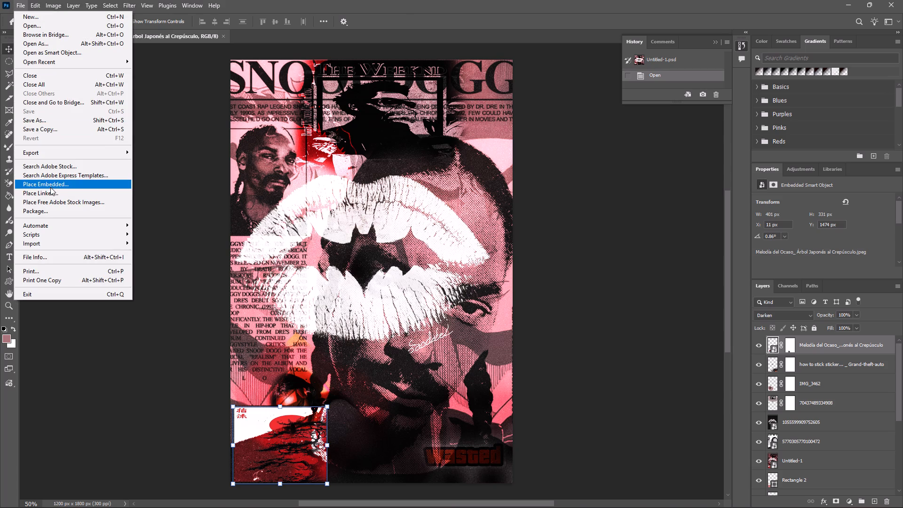
pyautogui.click(50, 187)
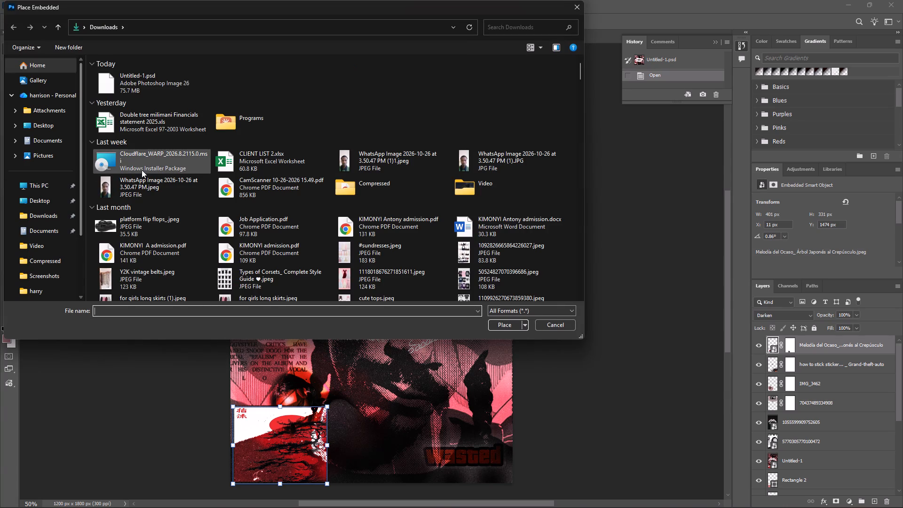
pyautogui.click(47, 78)
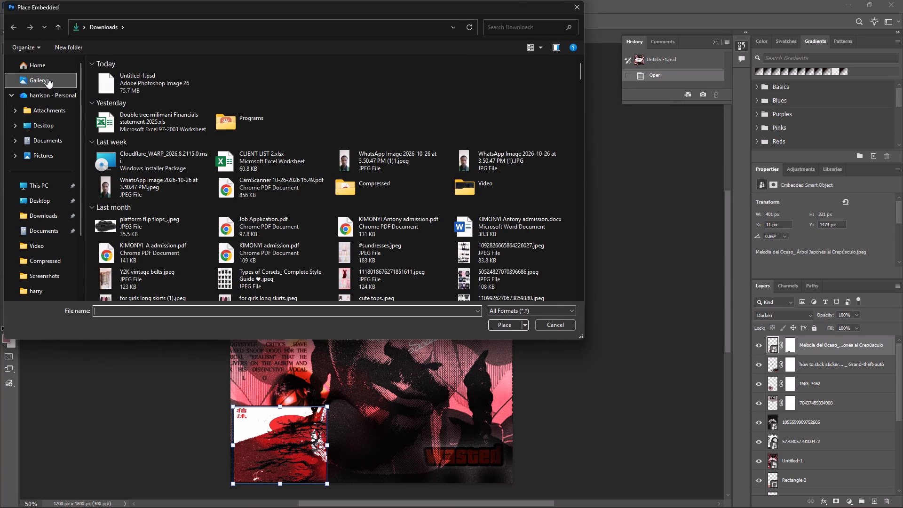
pyautogui.moveTo(579, 64); pyautogui.dragTo(581, 66)
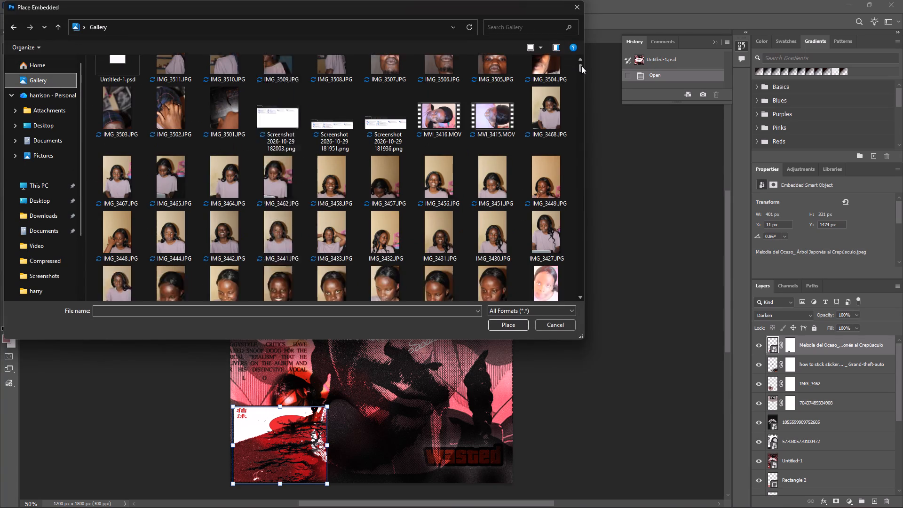
pyautogui.moveTo(581, 66); pyautogui.dragTo(584, 178)
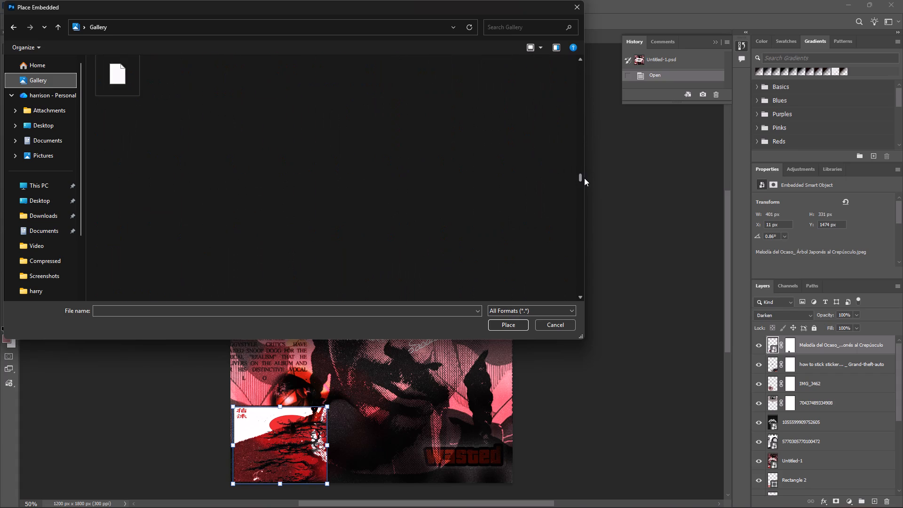
pyautogui.moveTo(584, 178); pyautogui.dragTo(580, 185)
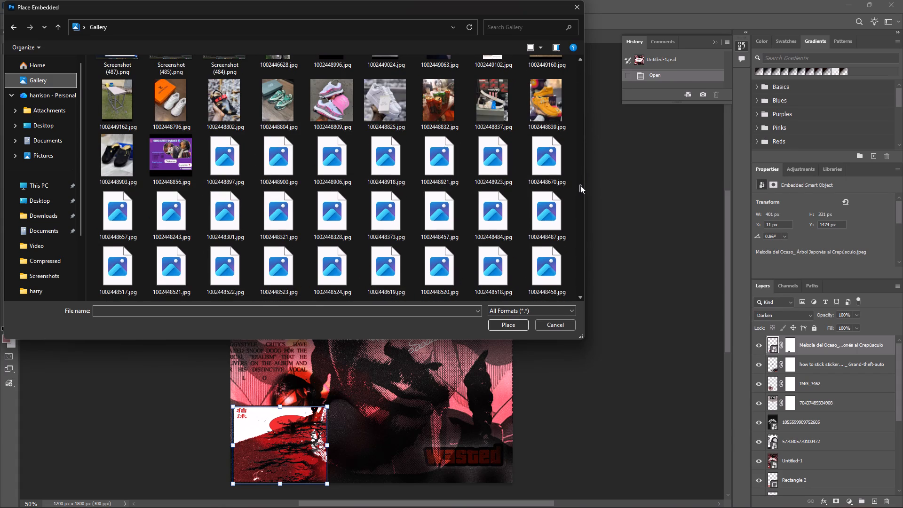
pyautogui.moveTo(580, 185); pyautogui.dragTo(580, 187)
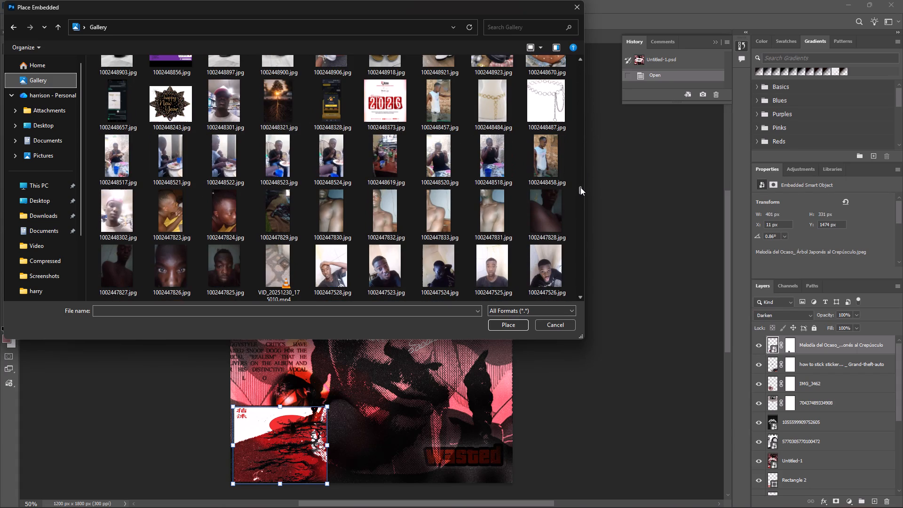
pyautogui.moveTo(580, 187); pyautogui.dragTo(580, 188)
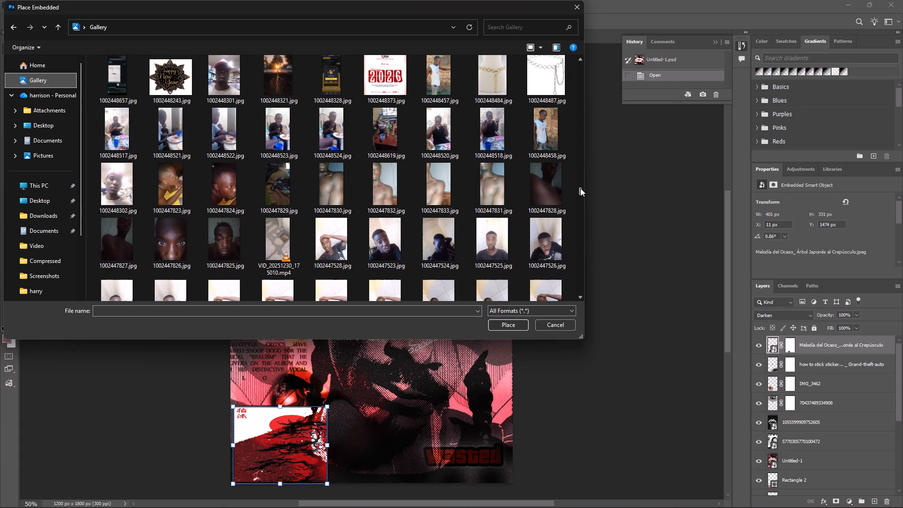
pyautogui.moveTo(580, 188); pyautogui.dragTo(578, 187)
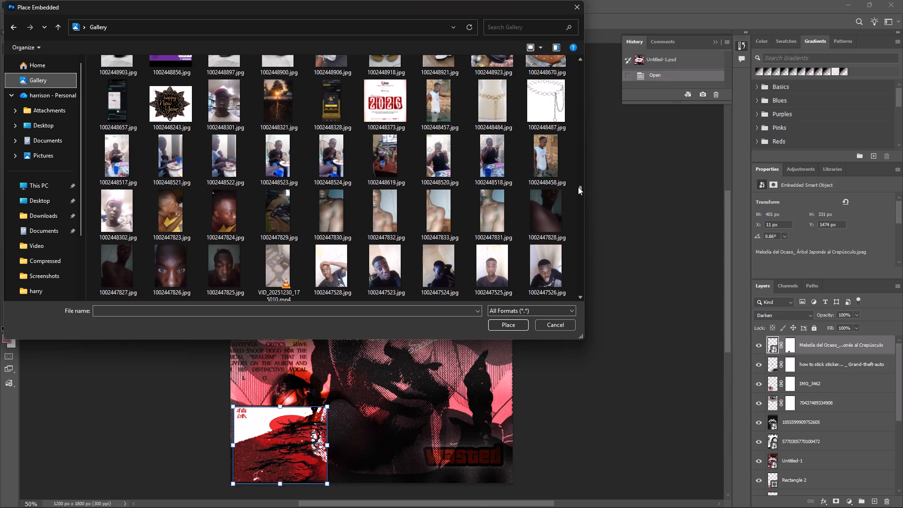
pyautogui.moveTo(578, 187); pyautogui.dragTo(579, 199)
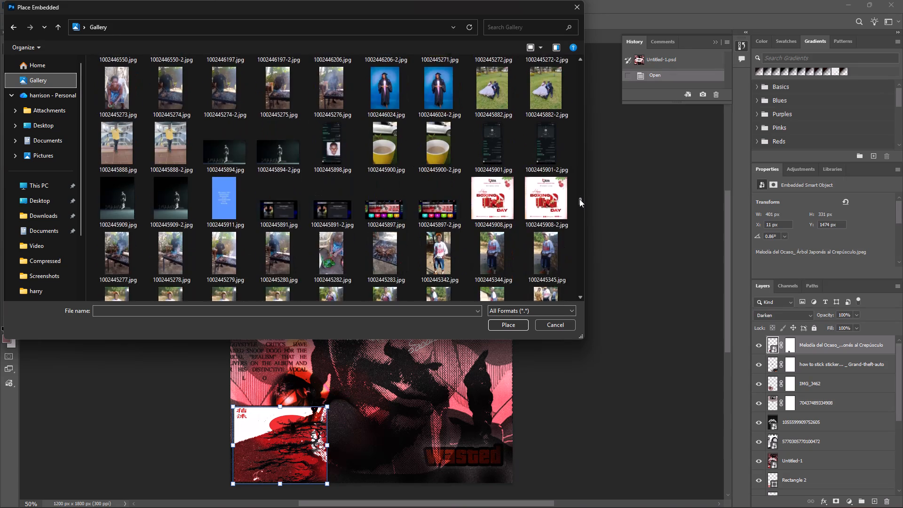
pyautogui.moveTo(579, 199); pyautogui.dragTo(578, 212)
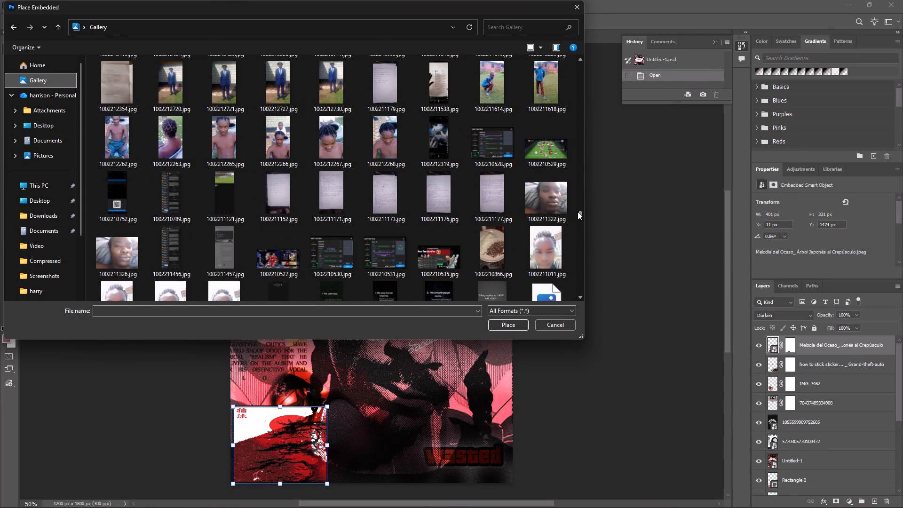
pyautogui.moveTo(578, 212); pyautogui.dragTo(578, 196)
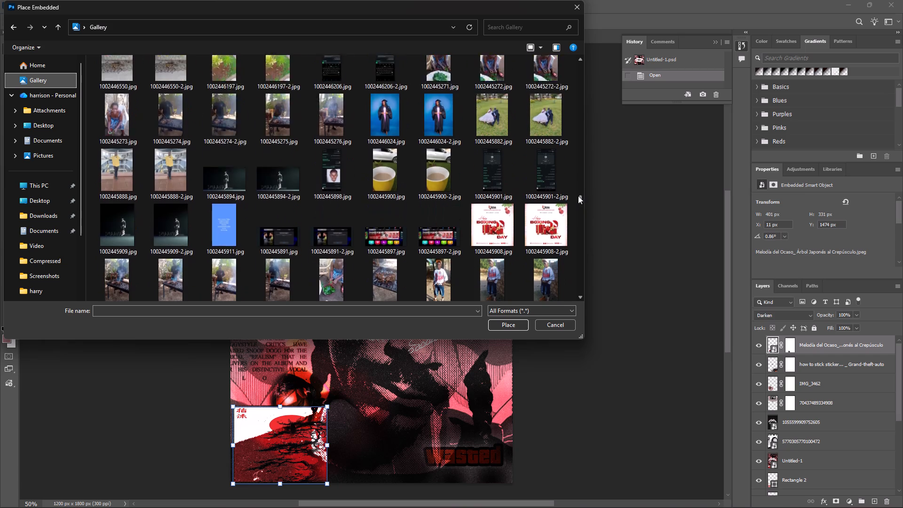
pyautogui.moveTo(578, 196); pyautogui.dragTo(581, 185)
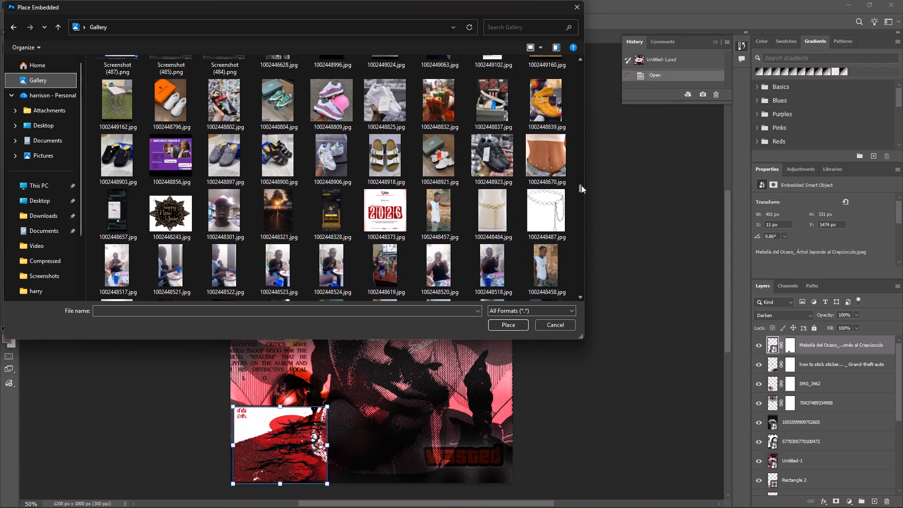
pyautogui.moveTo(581, 185); pyautogui.dragTo(582, 175)
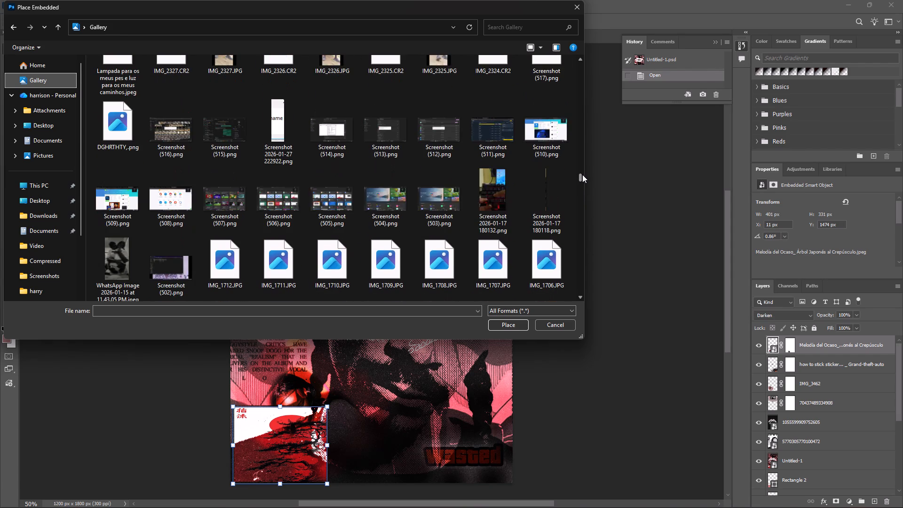
pyautogui.moveTo(582, 175); pyautogui.dragTo(584, 164)
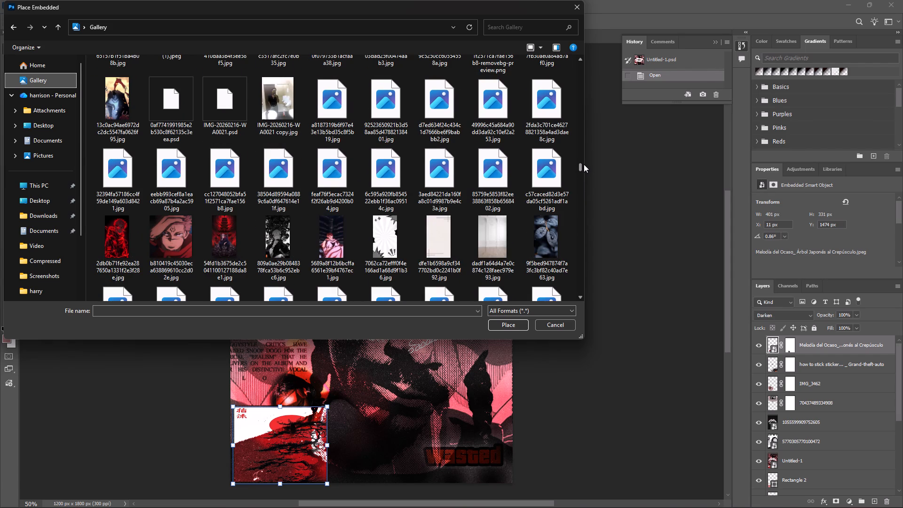
pyautogui.moveTo(584, 164); pyautogui.dragTo(583, 159)
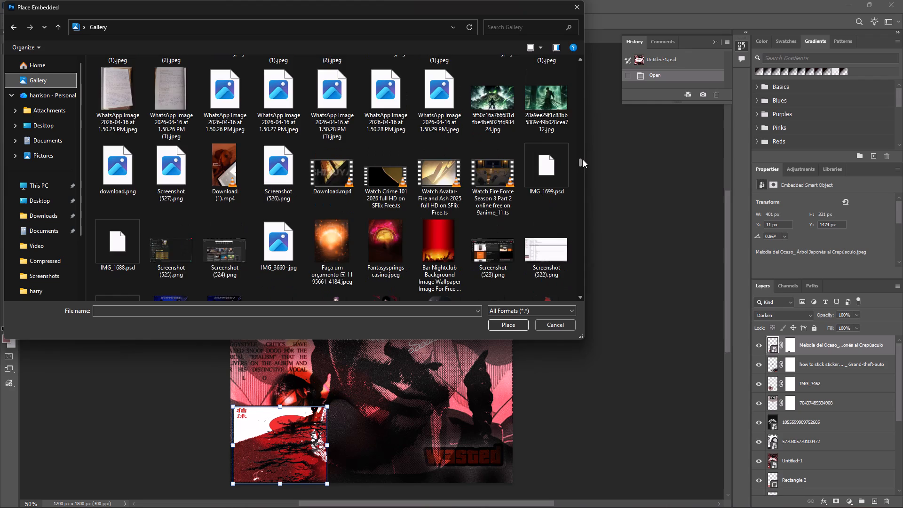
pyautogui.moveTo(583, 159); pyautogui.dragTo(583, 159)
# Look through the Gallery folder's more recent images, back to the newest ones, for a picture to embed.
pyautogui.tripleClick(577, 58)
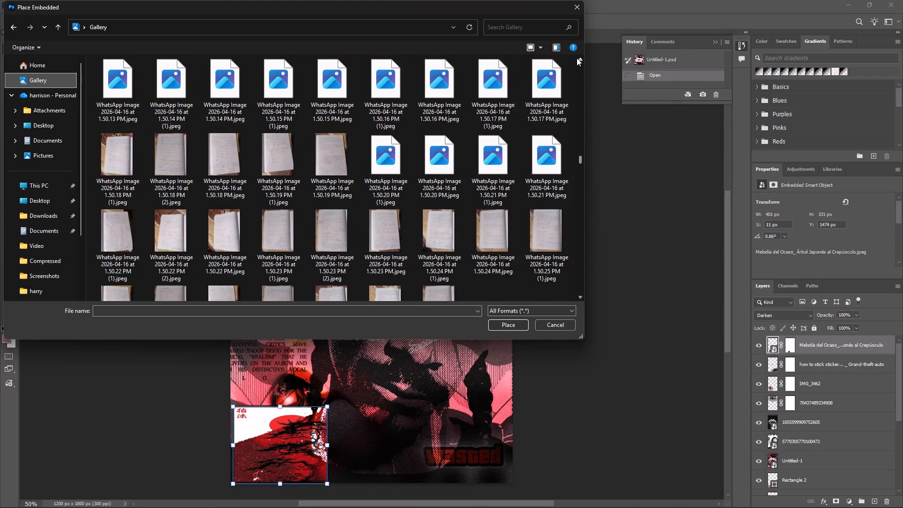
pyautogui.doubleClick(577, 58)
pyautogui.click(577, 58)
pyautogui.click(577, 58)
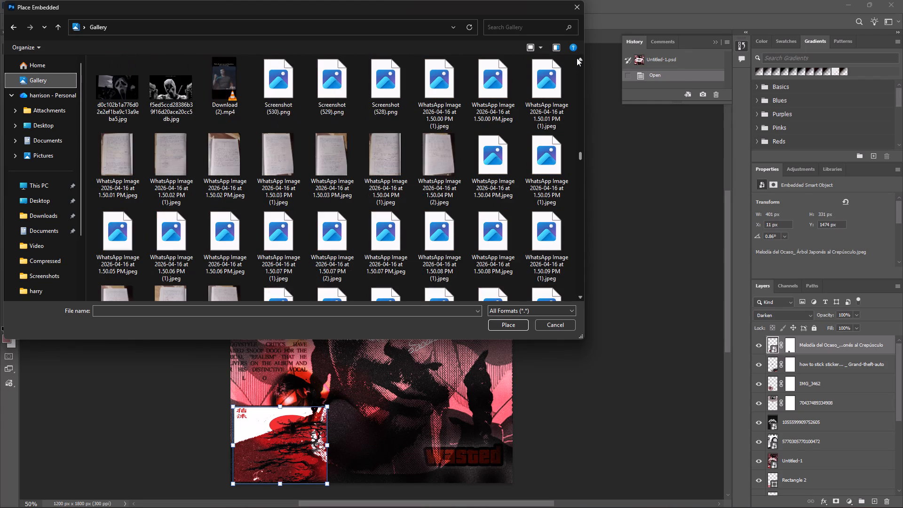
pyautogui.click(577, 58)
pyautogui.click(577, 58)
pyautogui.click(577, 58)
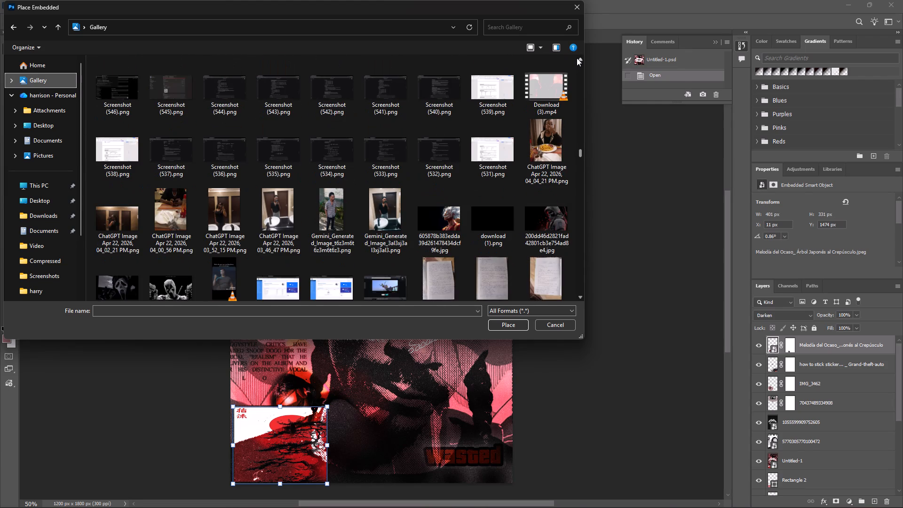
pyautogui.click(577, 58)
pyautogui.tripleClick(577, 57)
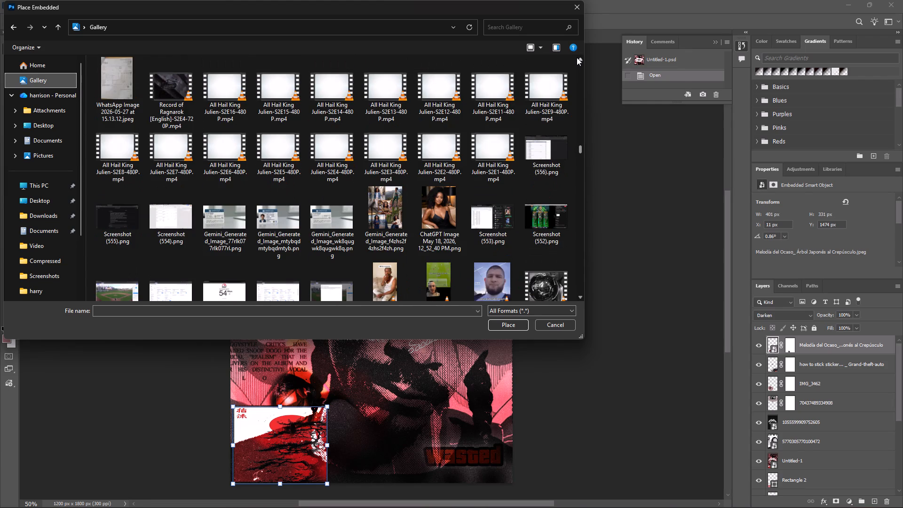
pyautogui.tripleClick(577, 57)
pyautogui.tripleClick(577, 57)
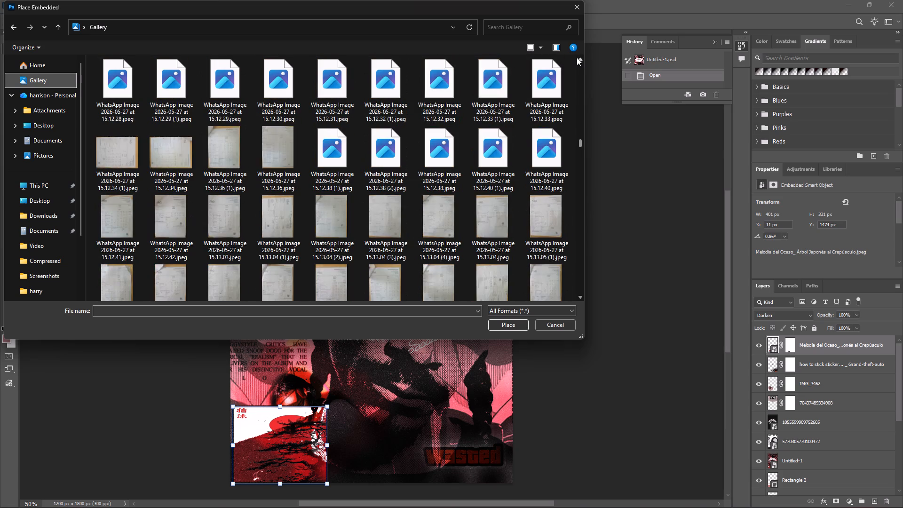
pyautogui.tripleClick(577, 57)
pyautogui.doubleClick(577, 57)
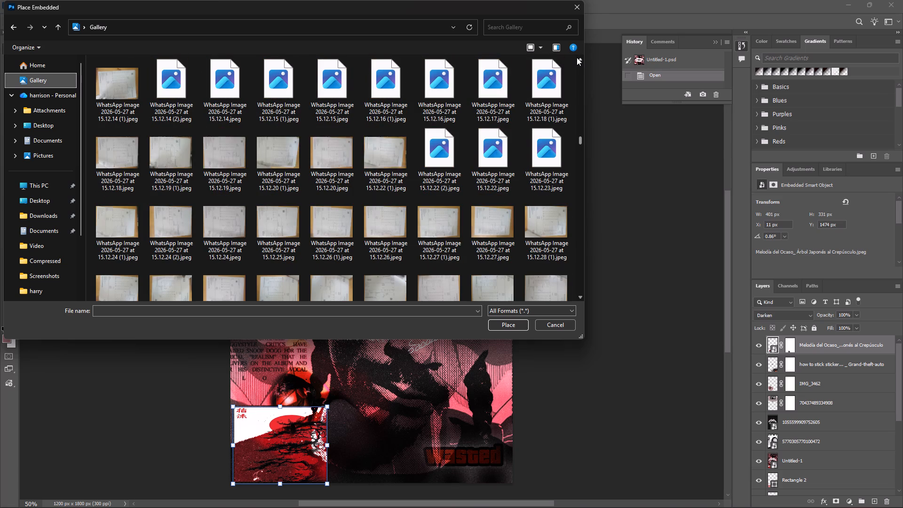
pyautogui.click(577, 57)
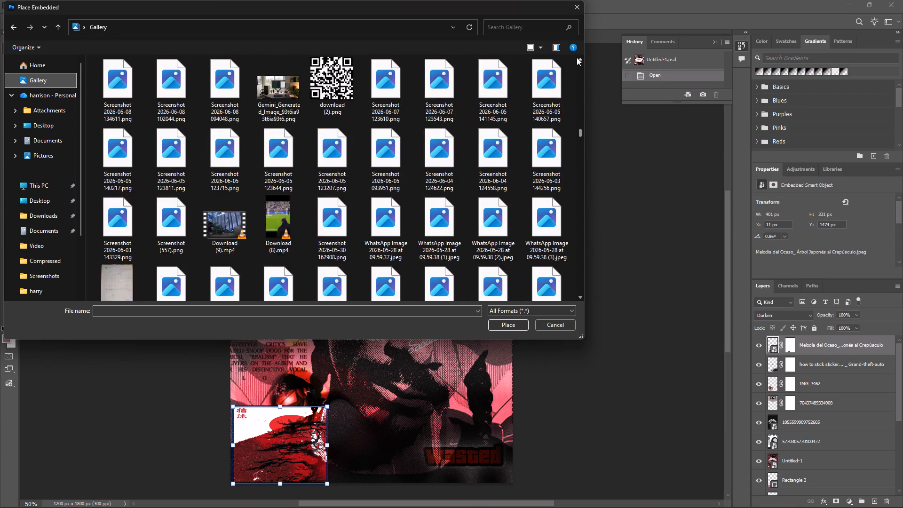
pyautogui.click(577, 57)
pyautogui.click(577, 57)
pyautogui.click(577, 57)
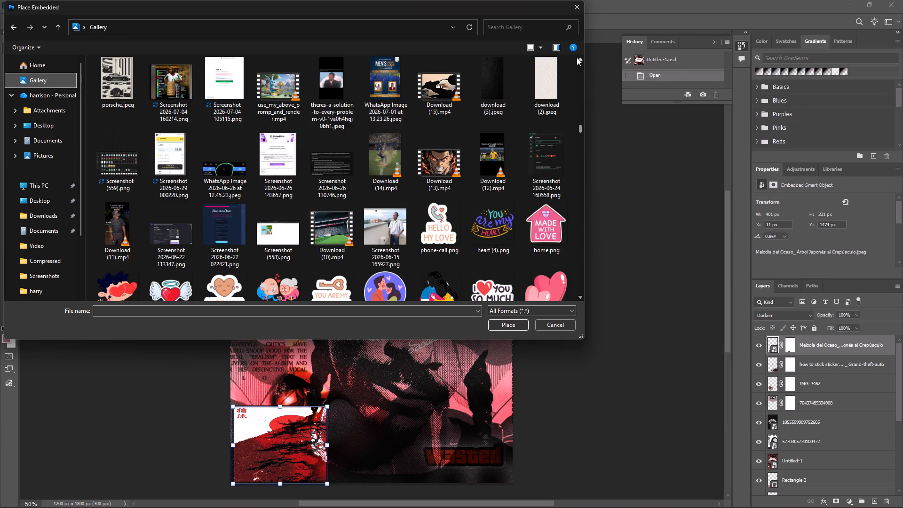
pyautogui.click(577, 57)
pyautogui.tripleClick(577, 57)
pyautogui.tripleClick(577, 57)
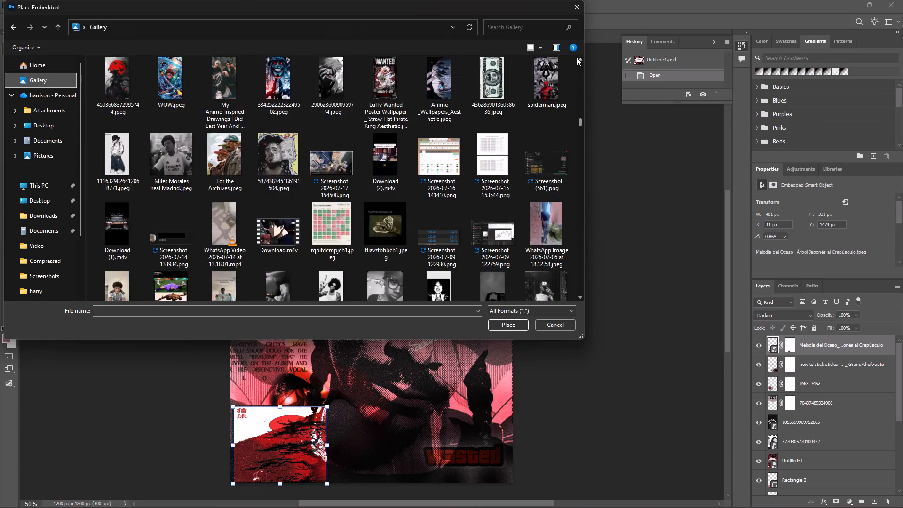
pyautogui.click(577, 57)
pyautogui.doubleClick(577, 57)
pyautogui.tripleClick(577, 57)
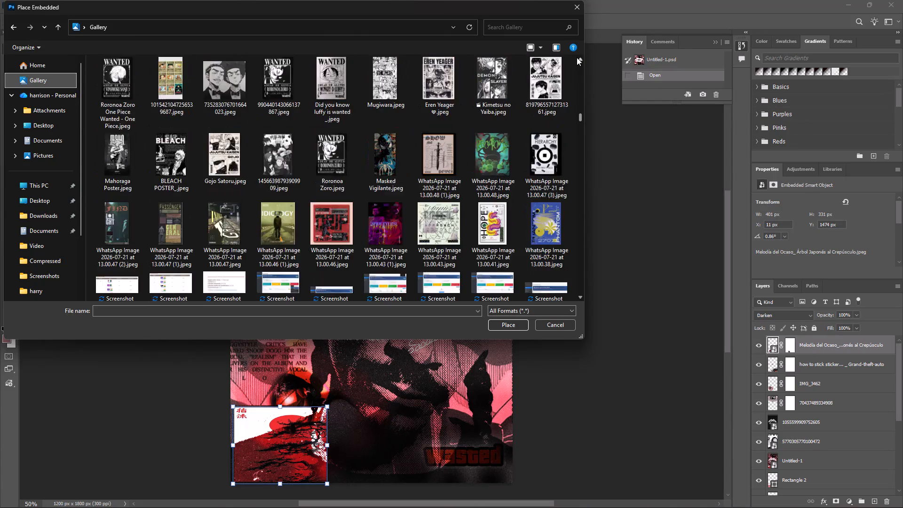
pyautogui.doubleClick(577, 57)
pyautogui.tripleClick(577, 57)
pyautogui.tripleClick(577, 57)
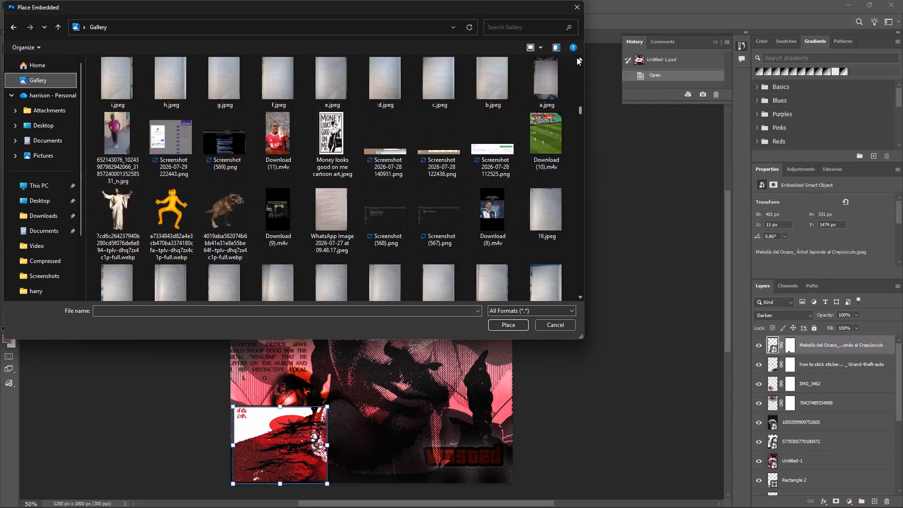
pyautogui.tripleClick(577, 57)
pyautogui.click(577, 57)
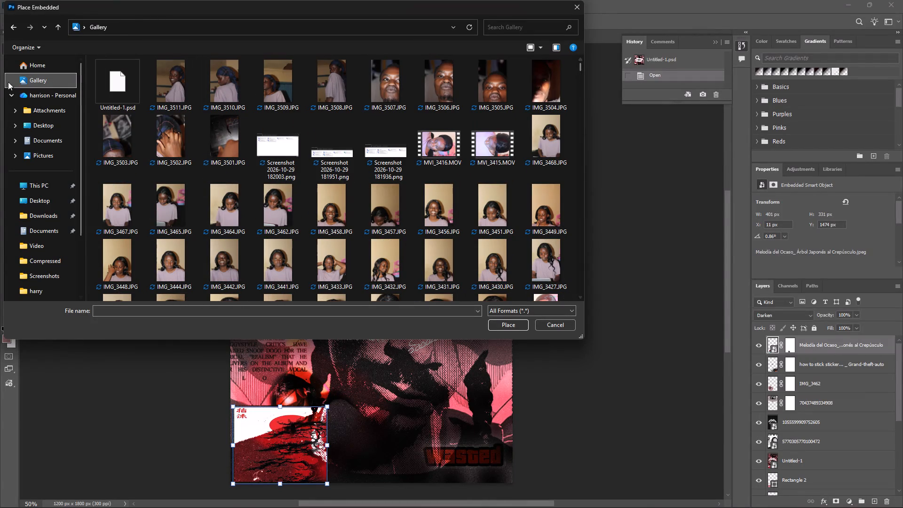
# Check the Documents and Desktop folders for an image to embed in the poster.
pyautogui.click(46, 142)
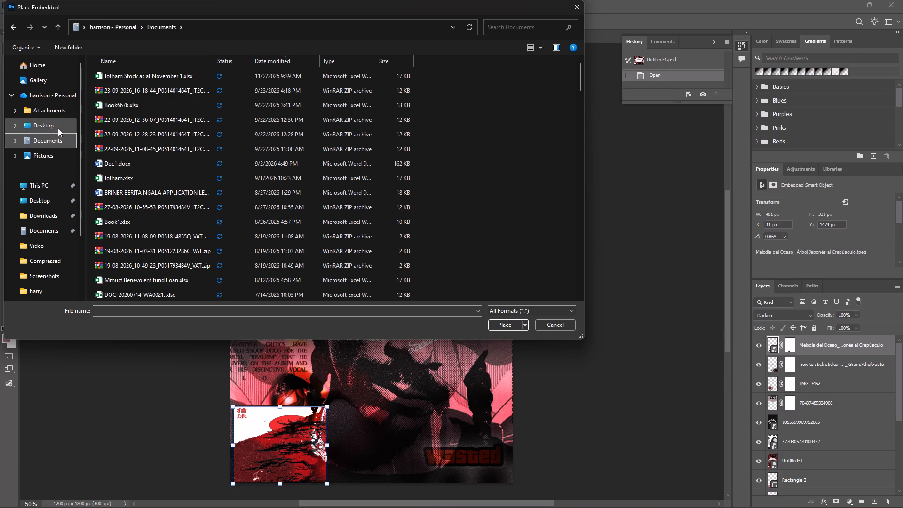
pyautogui.click(58, 128)
pyautogui.scroll(-5, 291, 206)
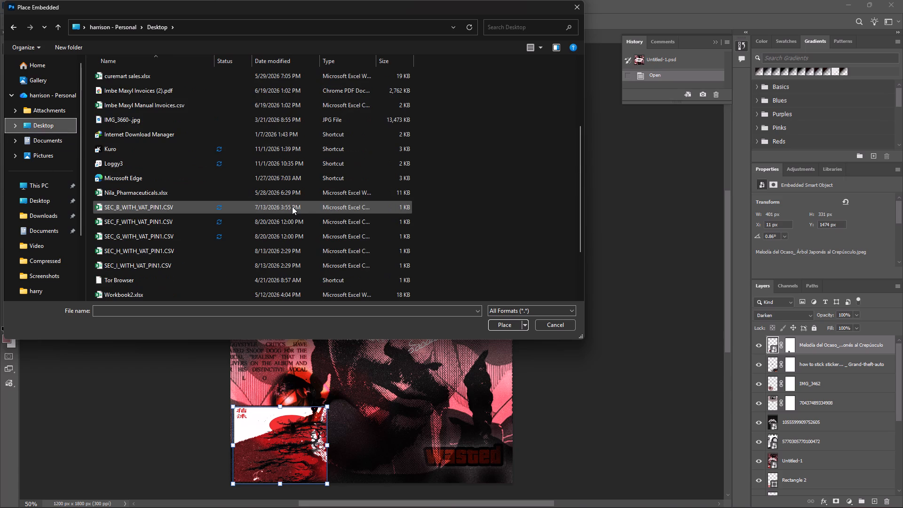
pyautogui.scroll(-5, 292, 207)
pyautogui.scroll(1, 292, 206)
pyautogui.scroll(-2, 292, 206)
pyautogui.scroll(2, 292, 206)
pyautogui.scroll(-3, 292, 206)
pyautogui.scroll(1, 292, 206)
pyautogui.scroll(-2, 292, 206)
pyautogui.scroll(1, 292, 206)
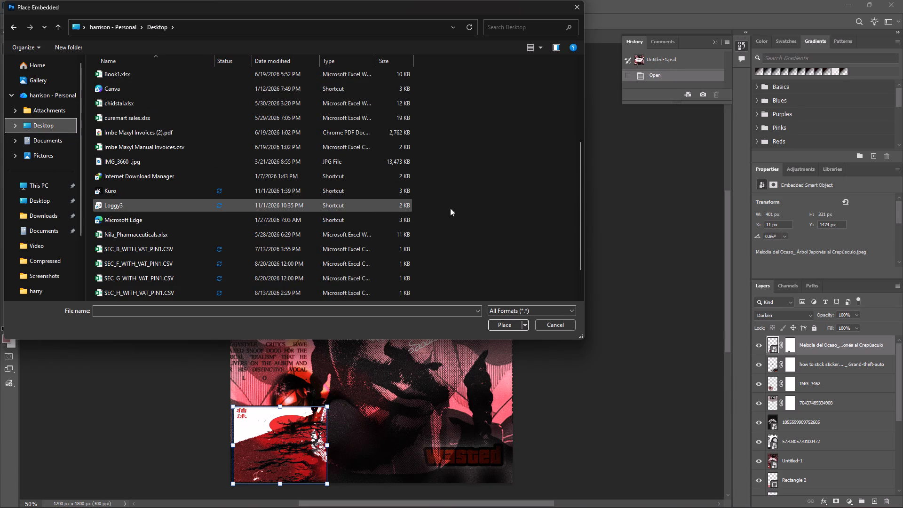
pyautogui.moveTo(580, 219); pyautogui.dragTo(574, 120)
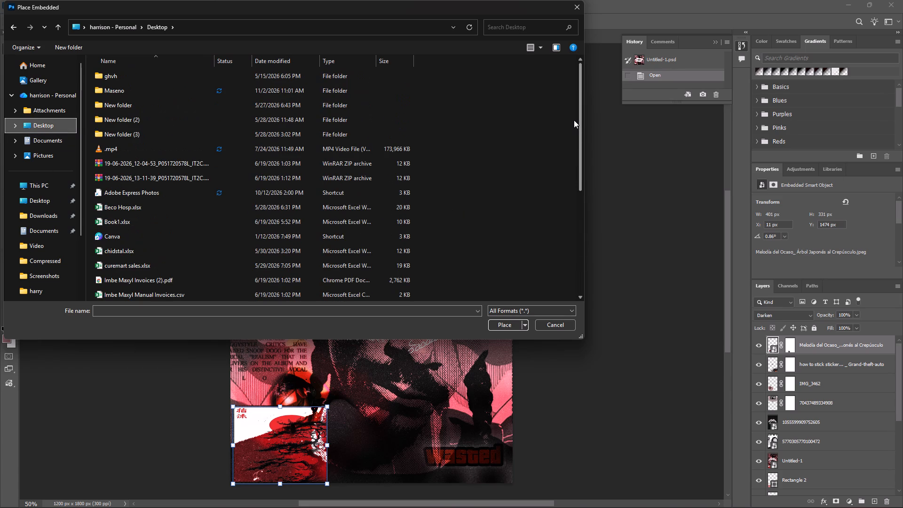
# Open New folder (3) on the Desktop and show its files as large icons with the preview pane on.
pyautogui.doubleClick(214, 136)
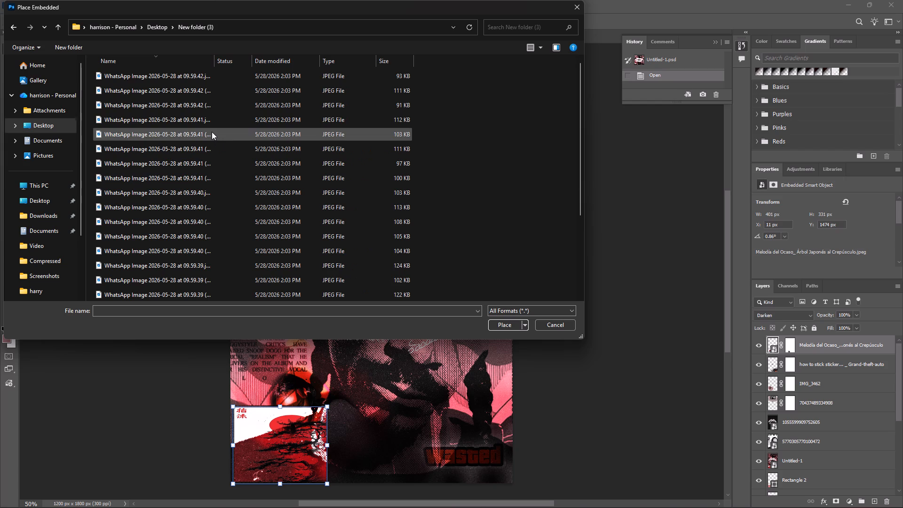
pyautogui.click(549, 48)
pyautogui.click(553, 46)
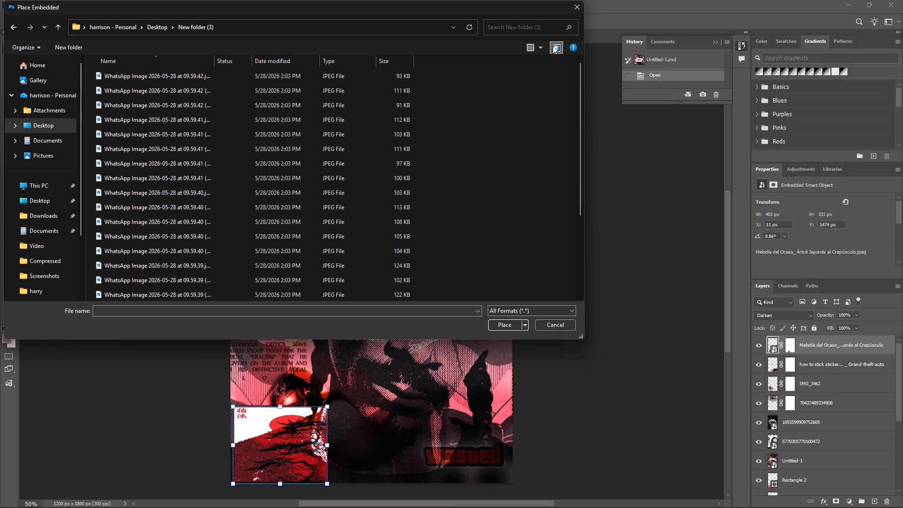
pyautogui.click(174, 85)
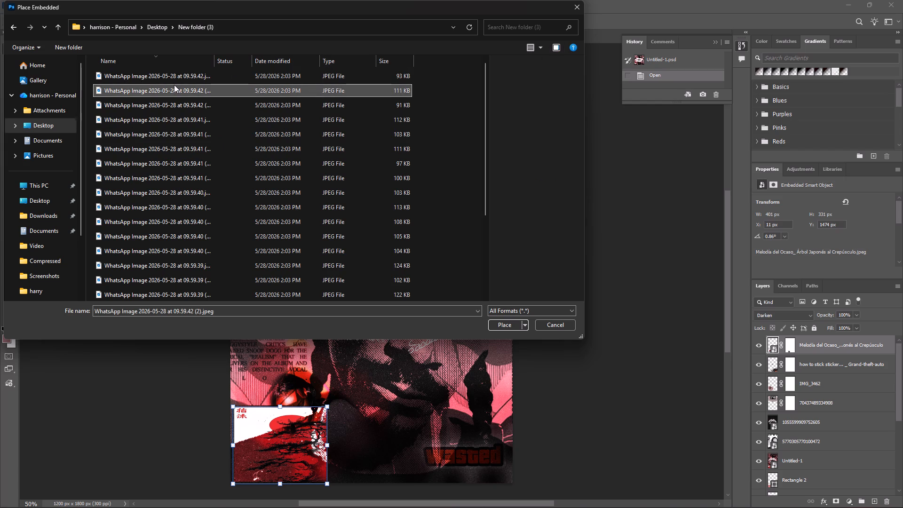
pyautogui.click(527, 45)
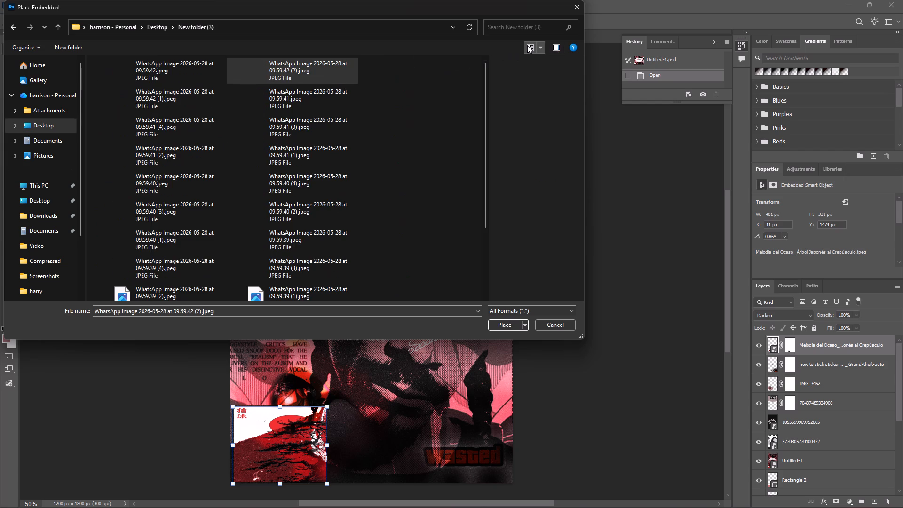
pyautogui.click(541, 45)
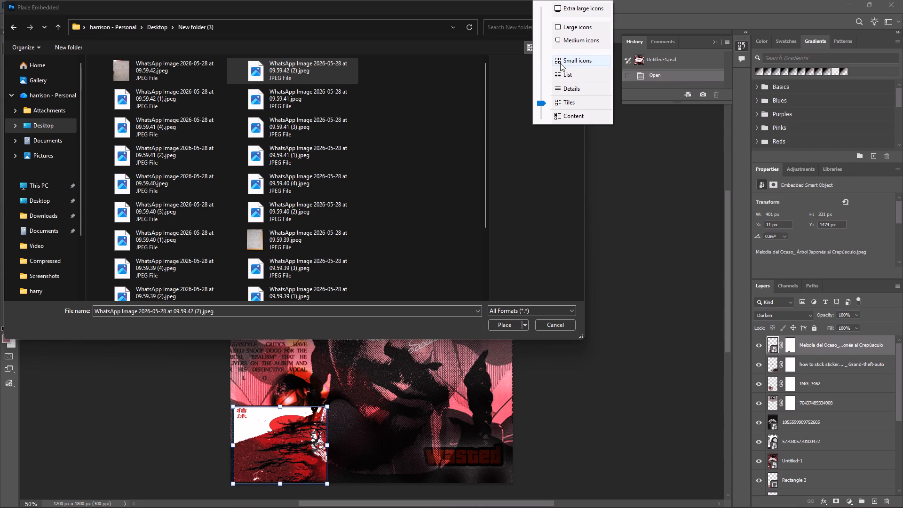
pyautogui.click(560, 30)
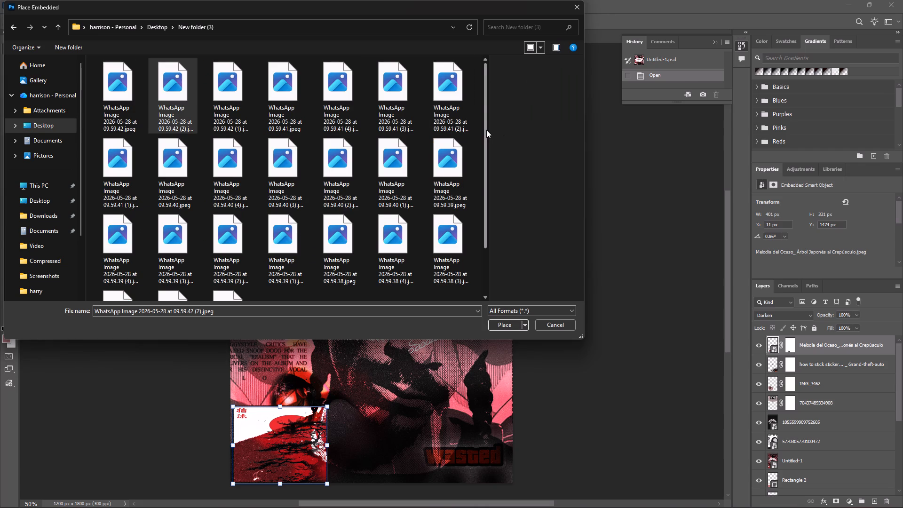
# Look through the WhatsApp images in New folder (3) for a picture to embed in the poster.
pyautogui.moveTo(486, 131); pyautogui.dragTo(484, 195)
pyautogui.click(296, 231)
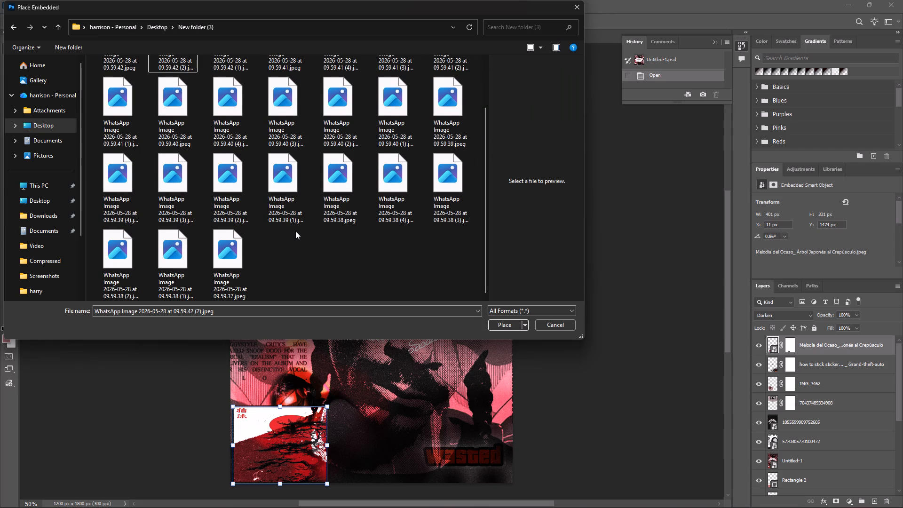
pyautogui.scroll(2, 296, 214)
pyautogui.scroll(-2, 301, 211)
pyautogui.scroll(3, 301, 209)
pyautogui.scroll(-1, 301, 209)
pyautogui.scroll(3, 301, 209)
pyautogui.scroll(-1, 301, 209)
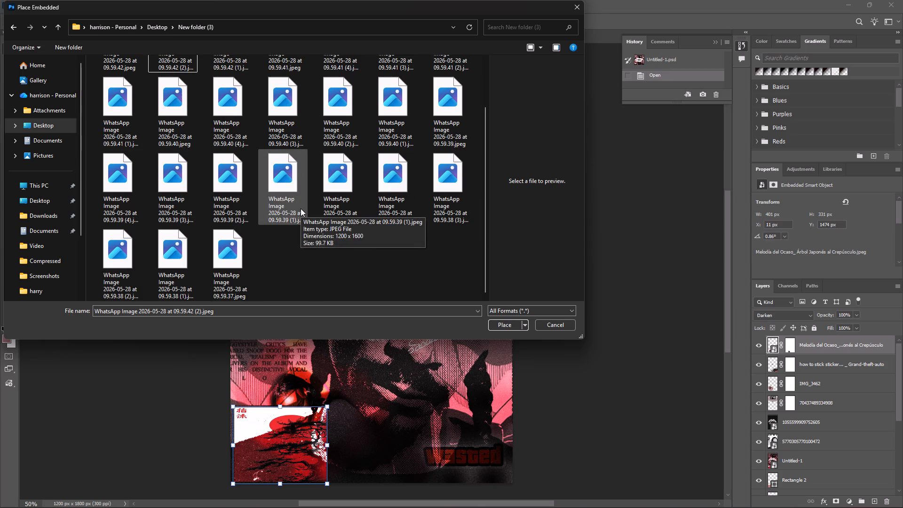
pyautogui.click(215, 243)
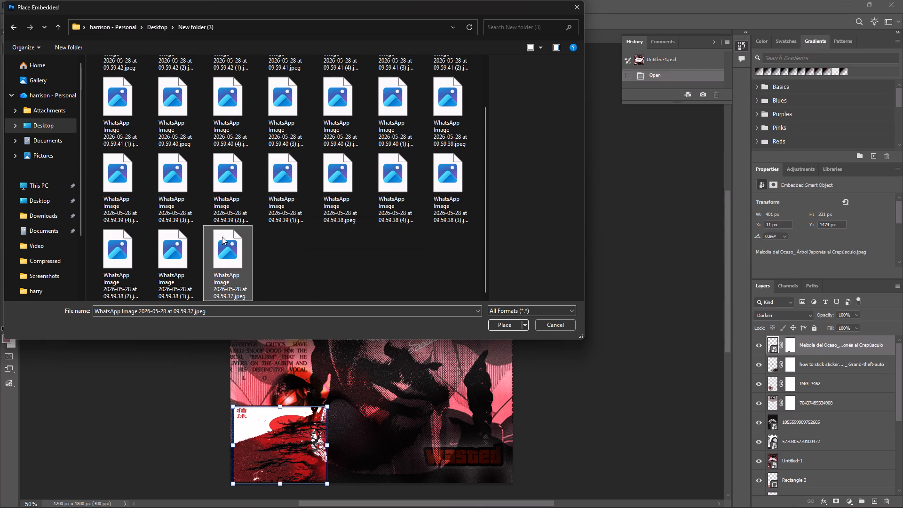
pyautogui.moveTo(483, 177); pyautogui.dragTo(492, 131)
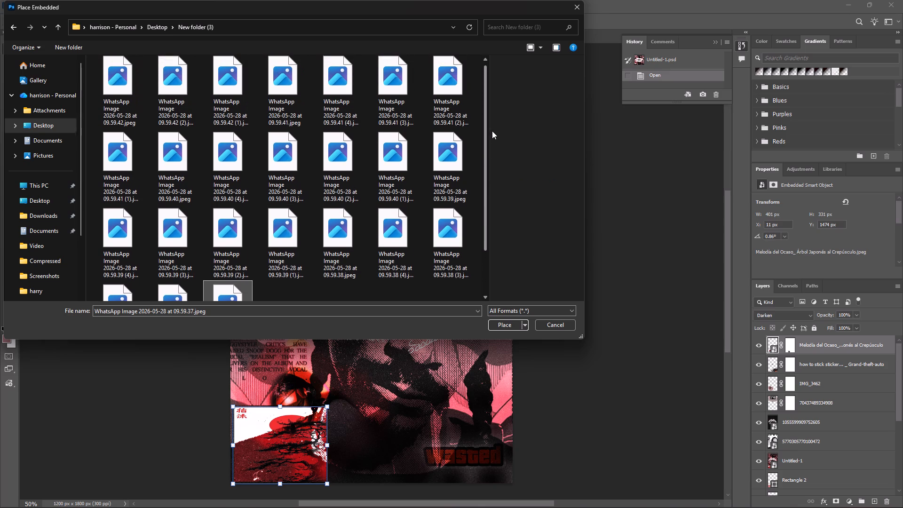
pyautogui.moveTo(492, 131); pyautogui.dragTo(492, 103)
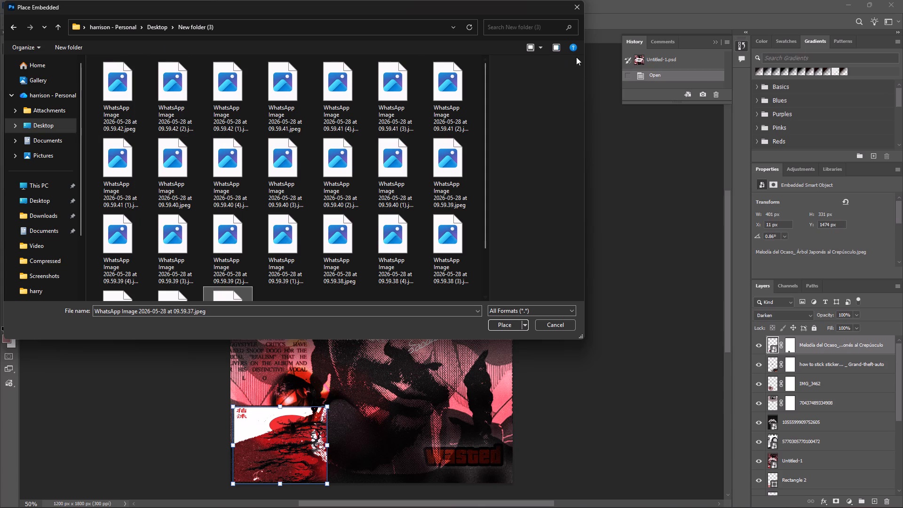
pyautogui.click(542, 45)
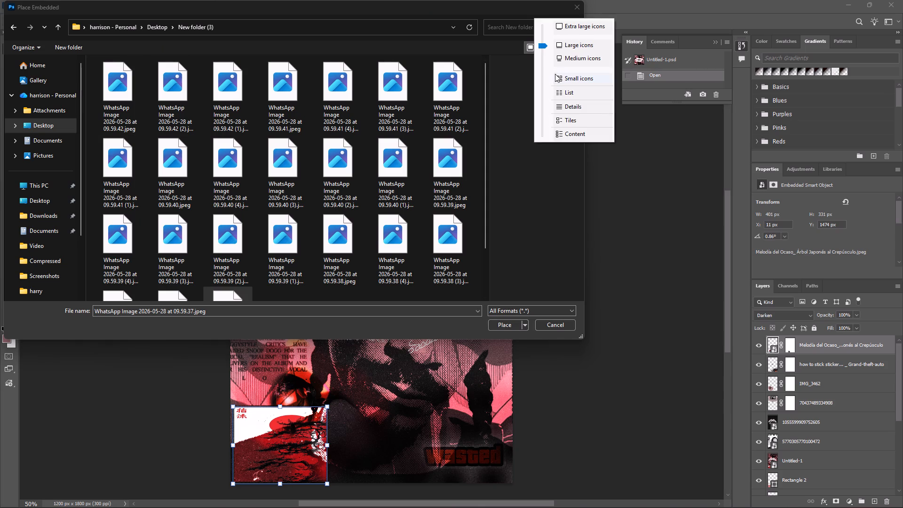
# Look through the Desktop's New folder (3) and ghvh folders for an image to embed.
pyautogui.click(572, 29)
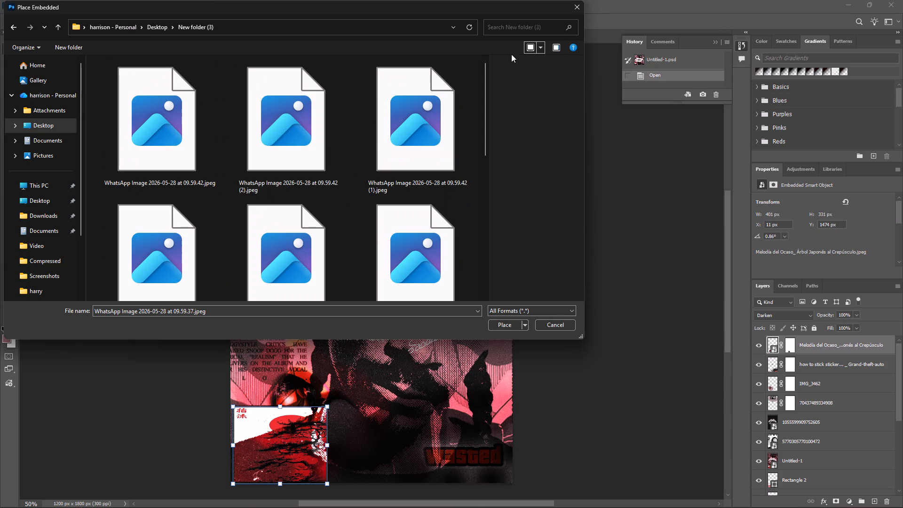
pyautogui.click(539, 45)
pyautogui.click(553, 78)
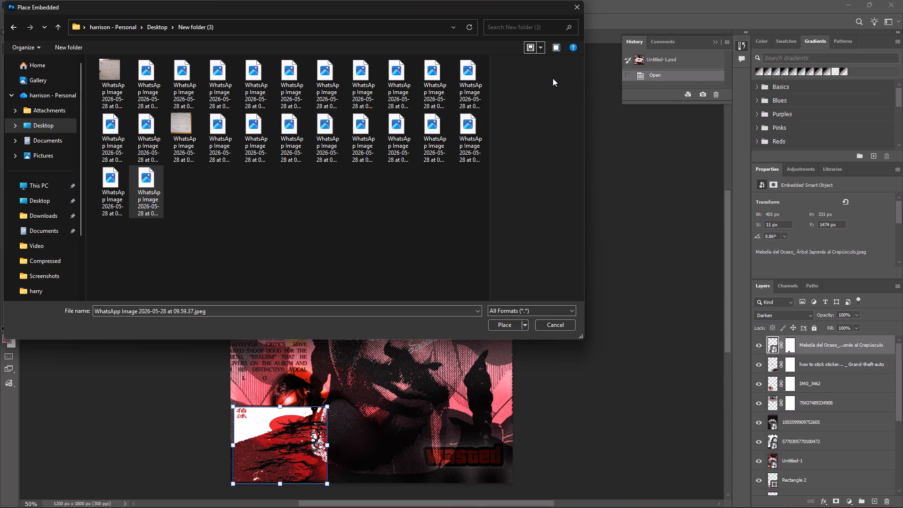
pyautogui.click(236, 183)
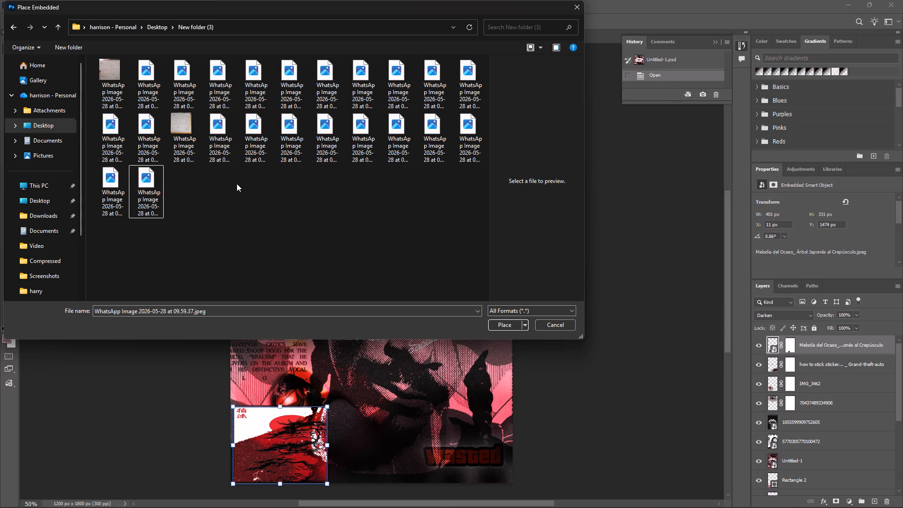
pyautogui.click(237, 183)
pyautogui.click(18, 26)
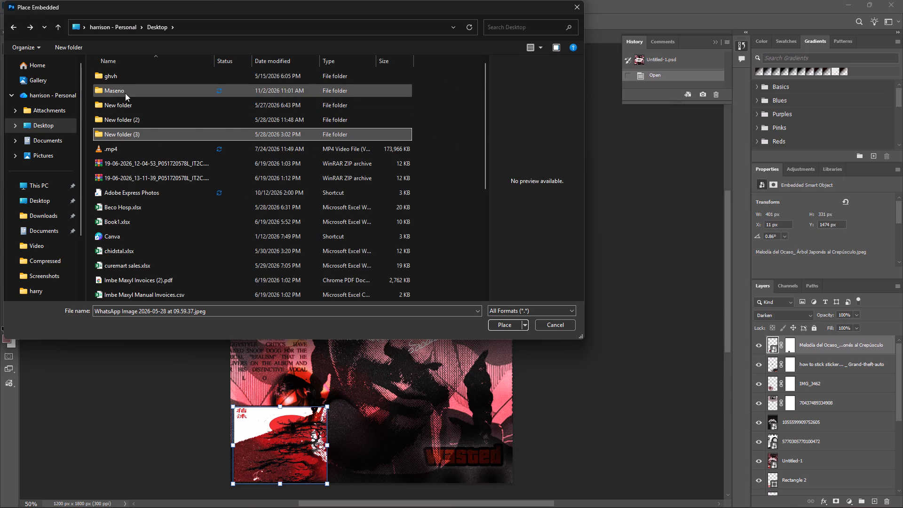
pyautogui.doubleClick(120, 80)
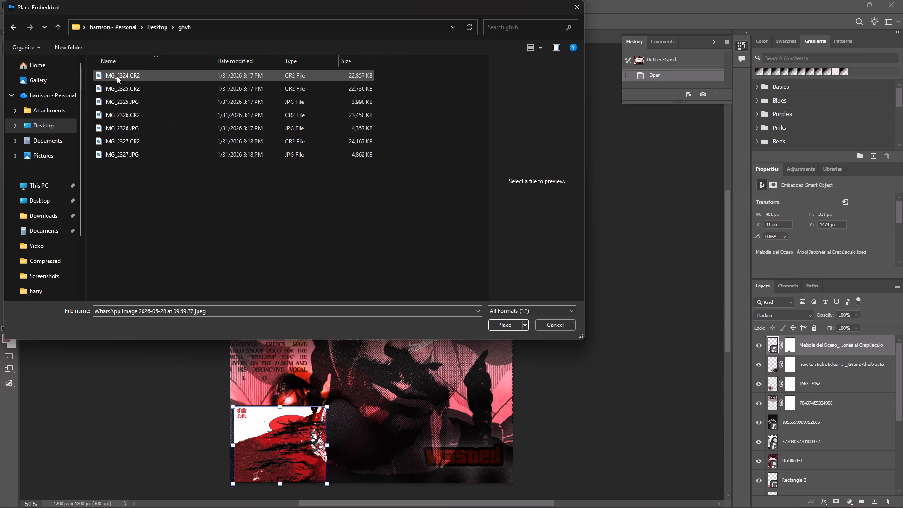
pyautogui.click(13, 26)
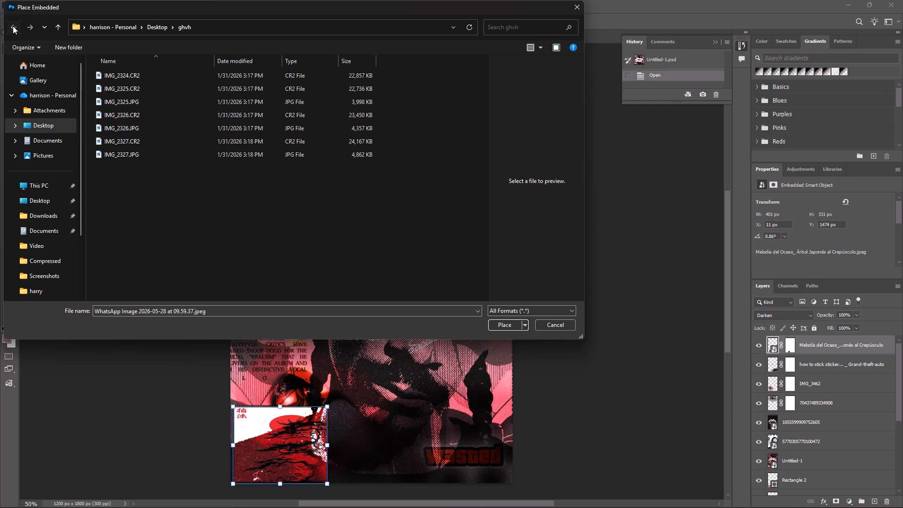
pyautogui.click(13, 26)
pyautogui.click(11, 24)
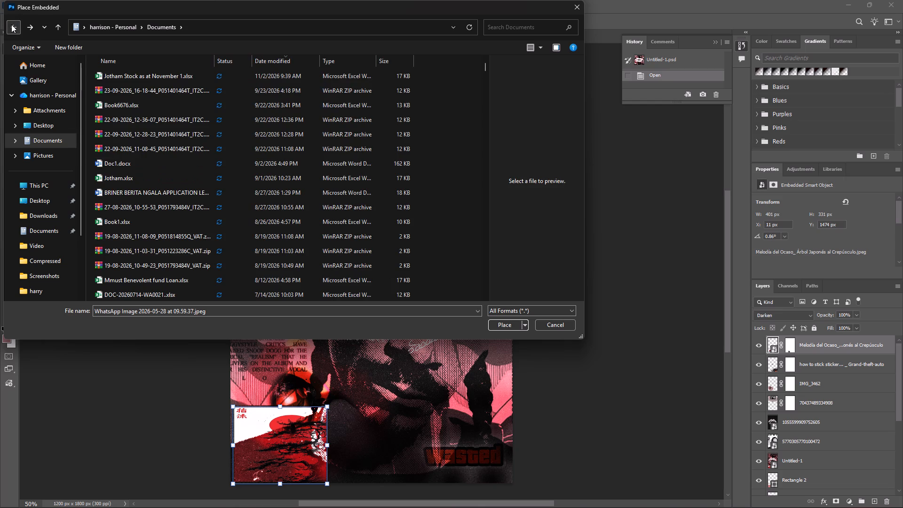
# Embed the portrait photo IMG_3341.JPG from the Gallery folder, keeping its placed full-canvas size.
pyautogui.scroll(3, 270, 198)
pyautogui.scroll(-3, 271, 200)
pyautogui.scroll(2, 271, 200)
pyautogui.scroll(-6, 272, 194)
pyautogui.scroll(2, 272, 190)
pyautogui.scroll(-3, 272, 190)
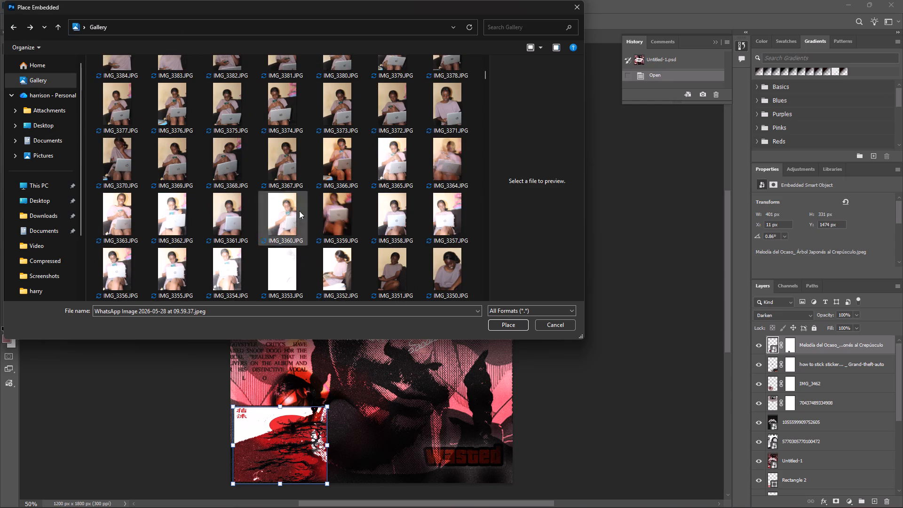
pyautogui.scroll(-5, 324, 224)
pyautogui.scroll(1, 323, 222)
pyautogui.scroll(-1, 320, 217)
pyautogui.scroll(3, 320, 217)
pyautogui.scroll(-1, 320, 217)
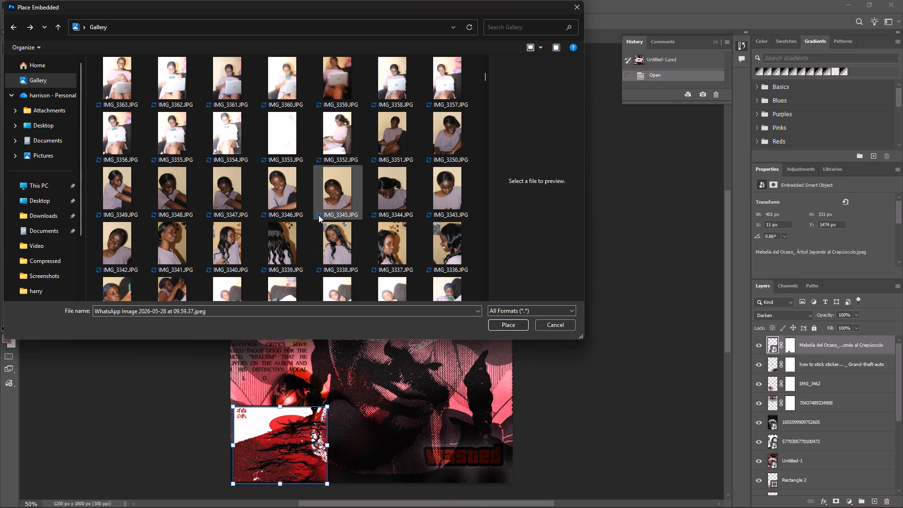
pyautogui.scroll(-1, 318, 214)
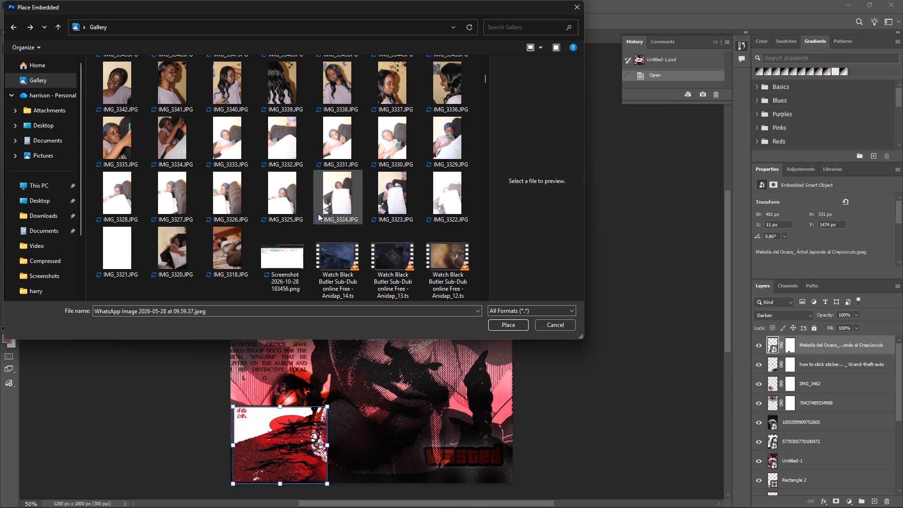
pyautogui.click(182, 86)
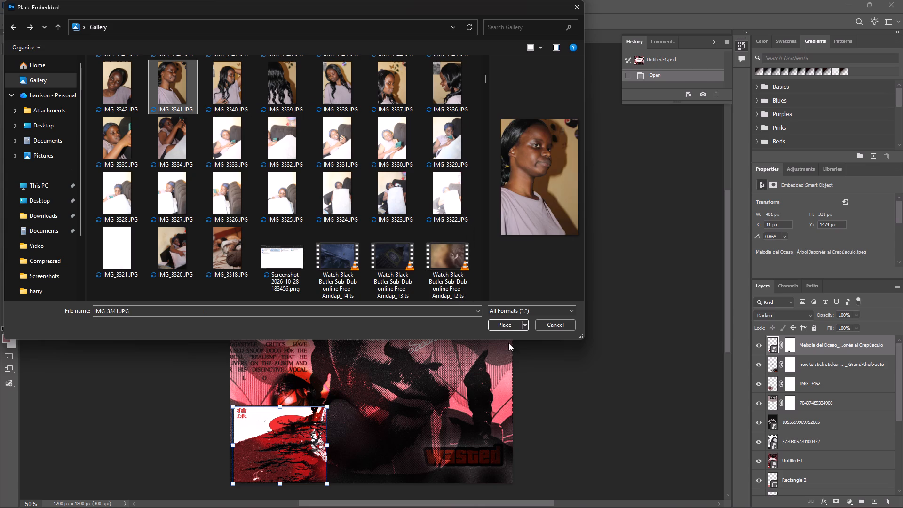
pyautogui.click(505, 323)
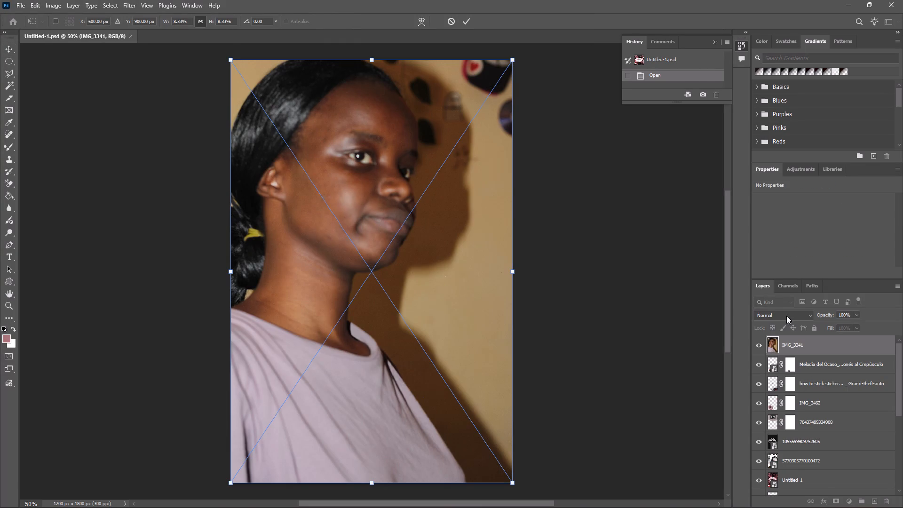
pyautogui.click(786, 316)
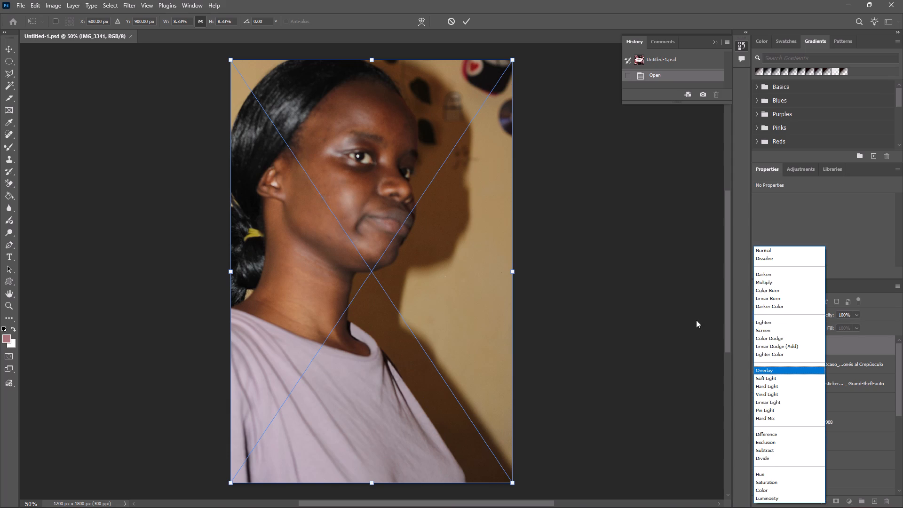
pyautogui.click(466, 18)
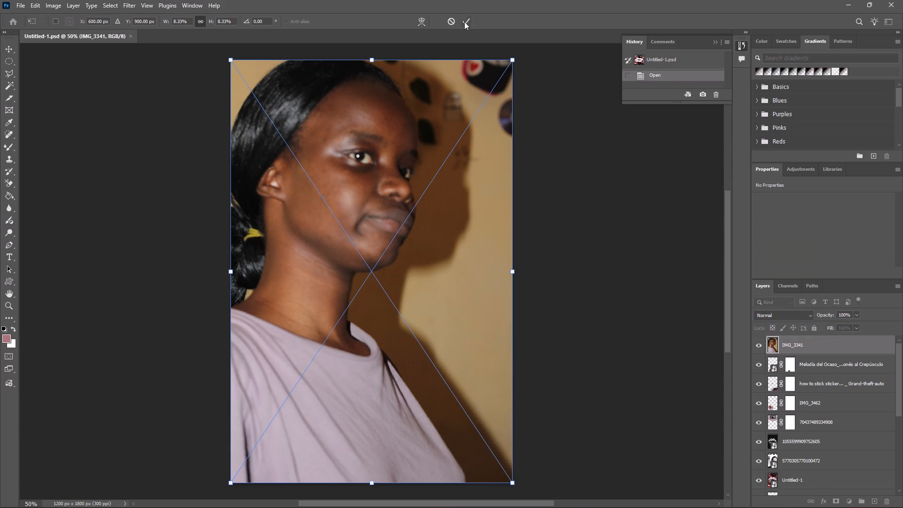
pyautogui.click(464, 22)
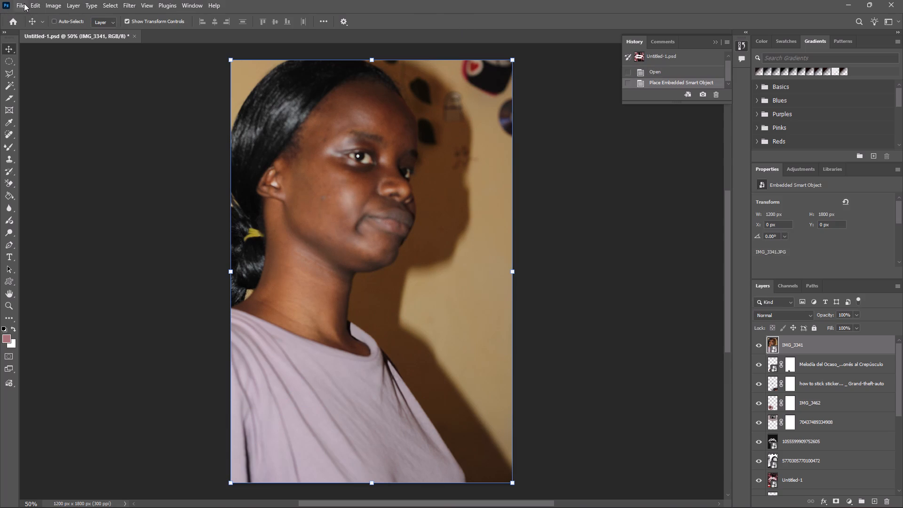
# Save the poster document.
pyautogui.click(24, 3)
pyautogui.click(63, 115)
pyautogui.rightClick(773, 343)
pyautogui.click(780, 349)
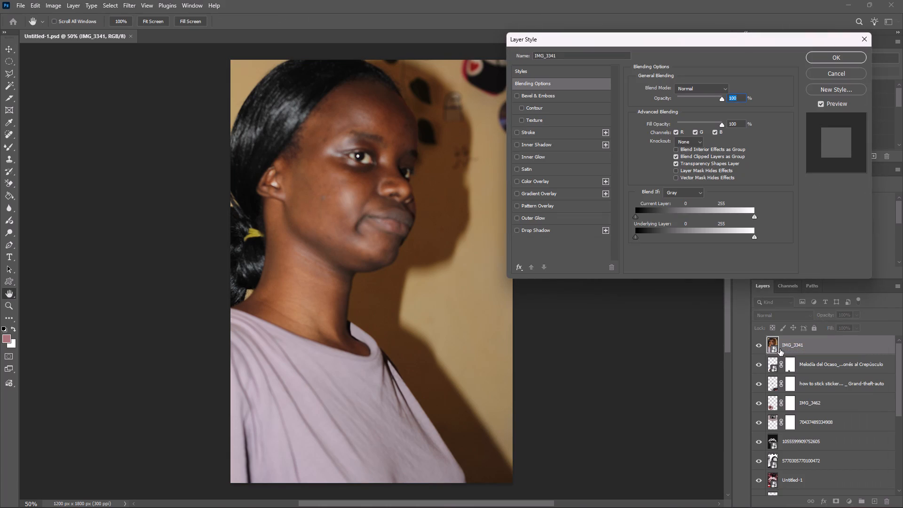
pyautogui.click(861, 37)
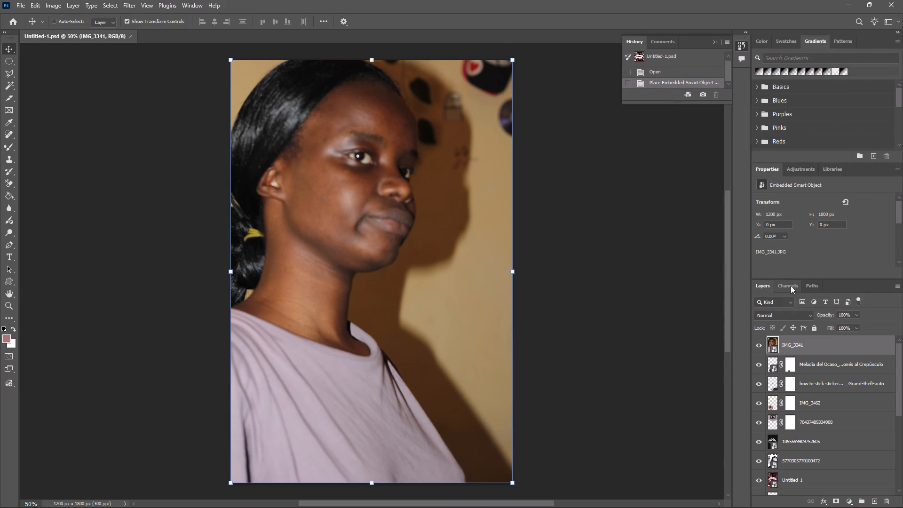
# Preview different blend modes, including Screen, on the IMG_3341 layer.
pyautogui.click(793, 310)
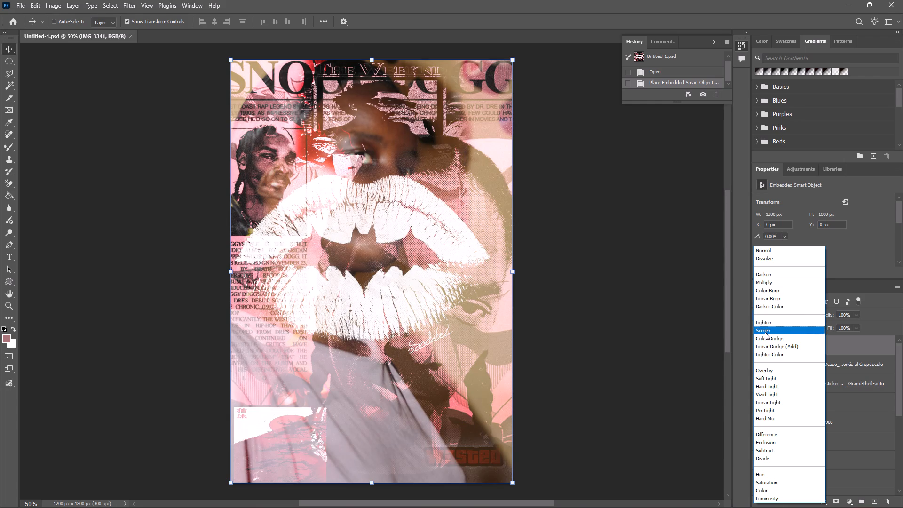
pyautogui.click(701, 316)
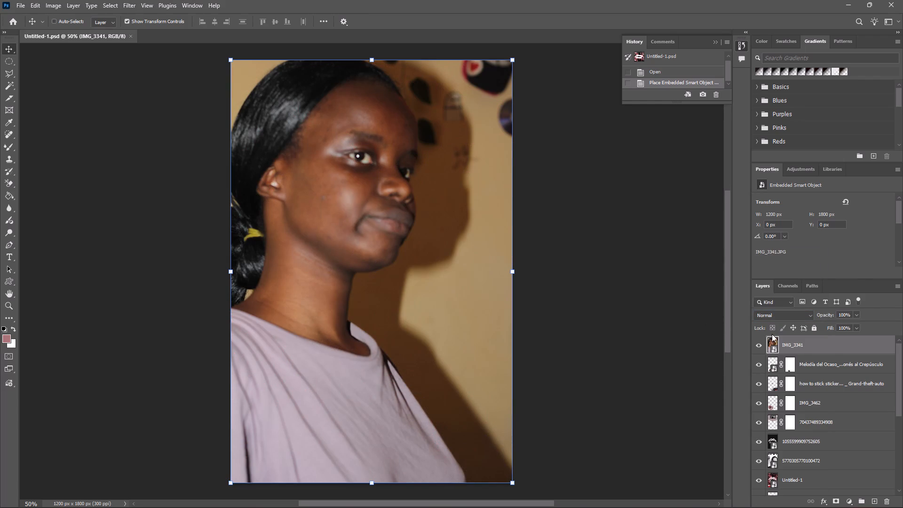
pyautogui.moveTo(785, 342); pyautogui.dragTo(790, 359)
pyautogui.moveTo(794, 341); pyautogui.dragTo(799, 359)
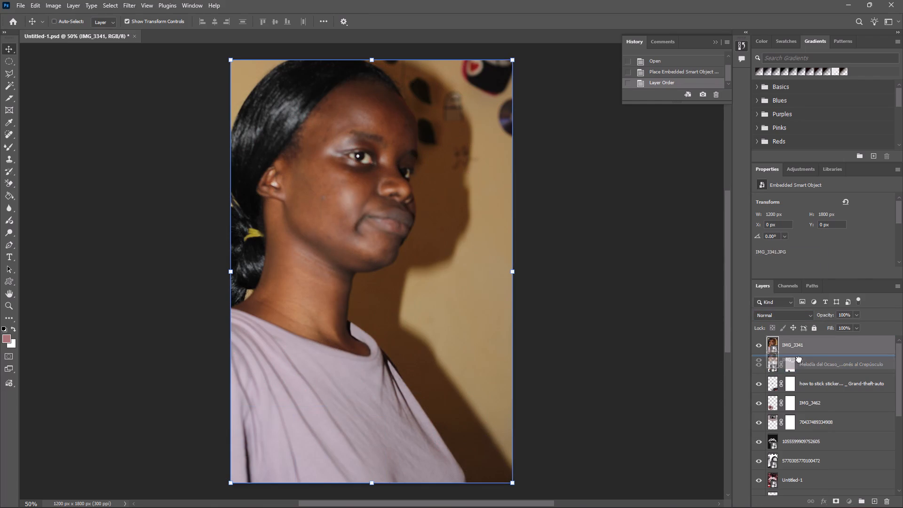
pyautogui.moveTo(799, 359); pyautogui.dragTo(802, 413)
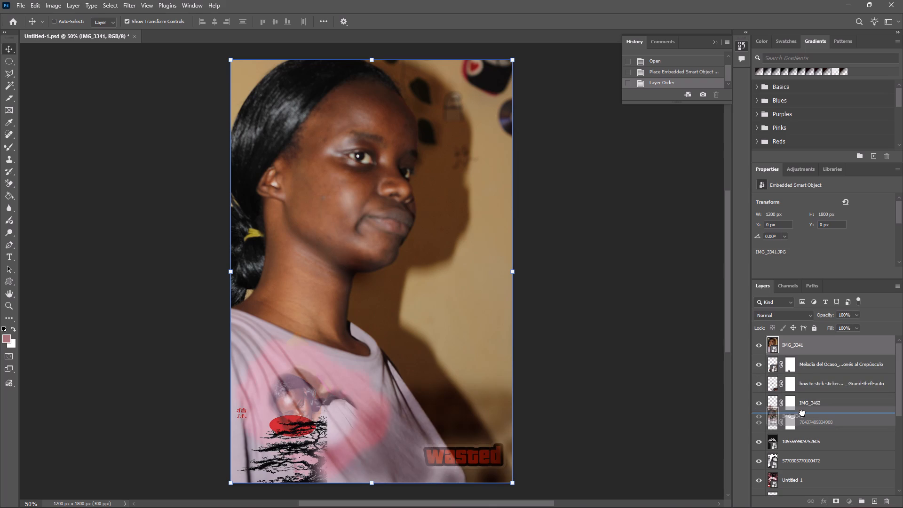
pyautogui.moveTo(802, 413); pyautogui.dragTo(804, 417)
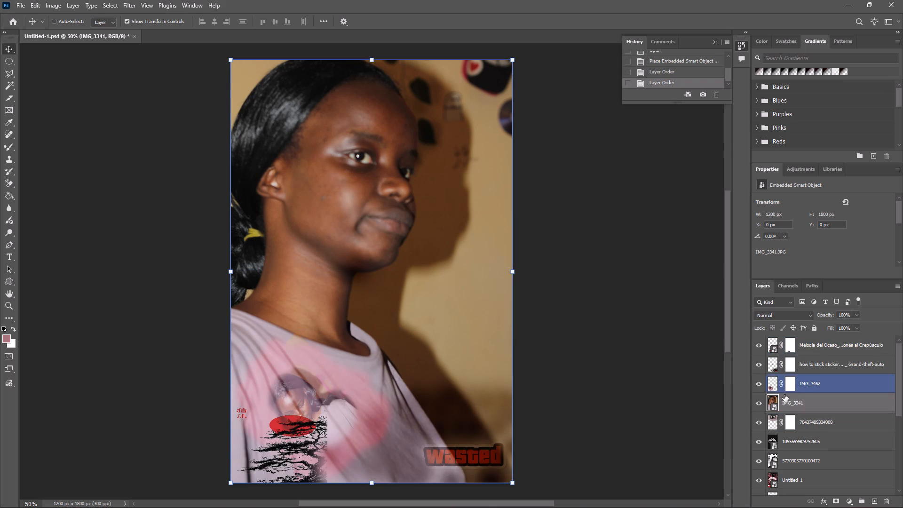
pyautogui.moveTo(784, 397); pyautogui.dragTo(792, 432)
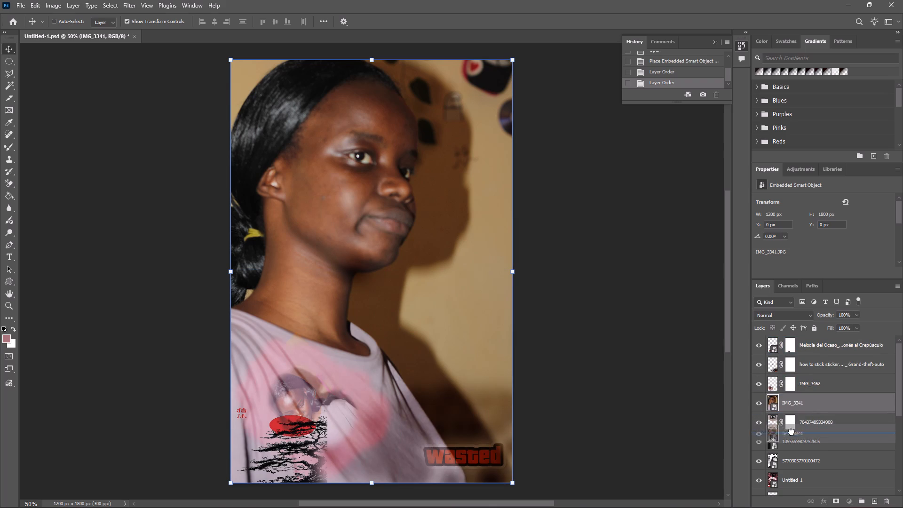
pyautogui.moveTo(792, 432); pyautogui.dragTo(797, 446)
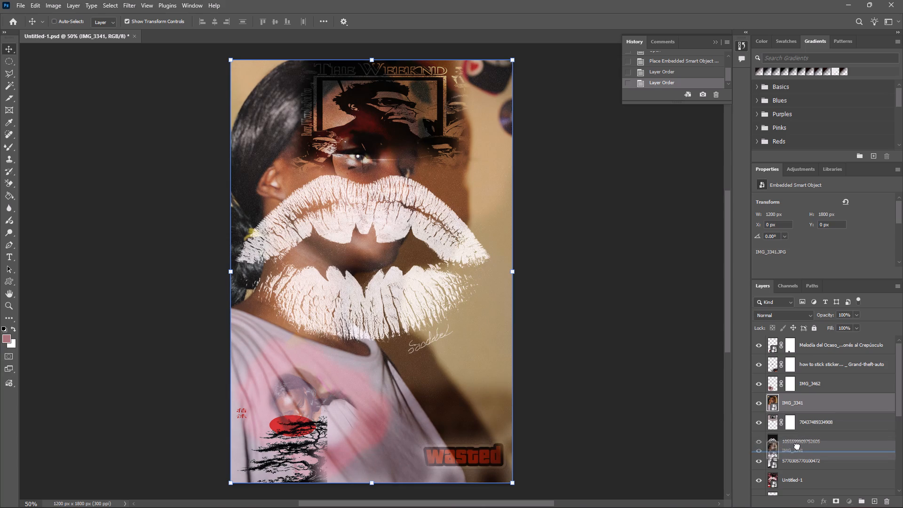
pyautogui.moveTo(797, 446); pyautogui.dragTo(800, 464)
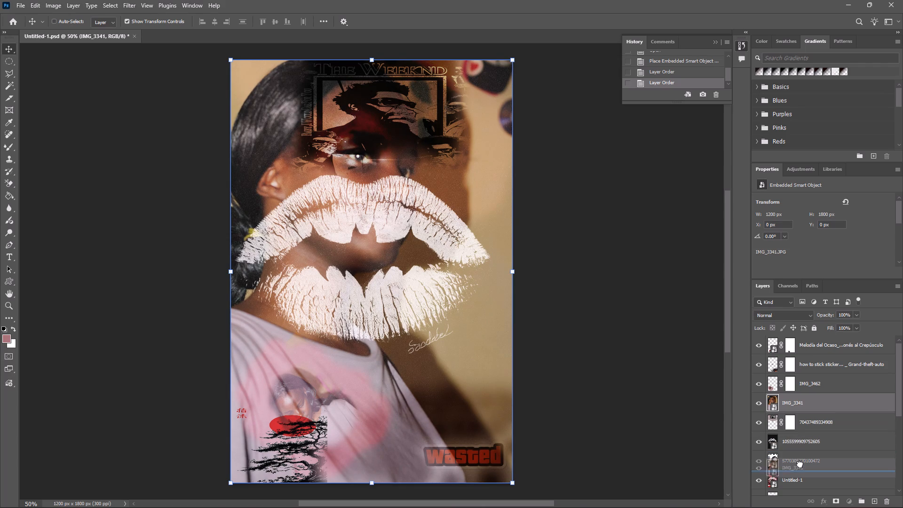
pyautogui.moveTo(800, 464); pyautogui.dragTo(799, 472)
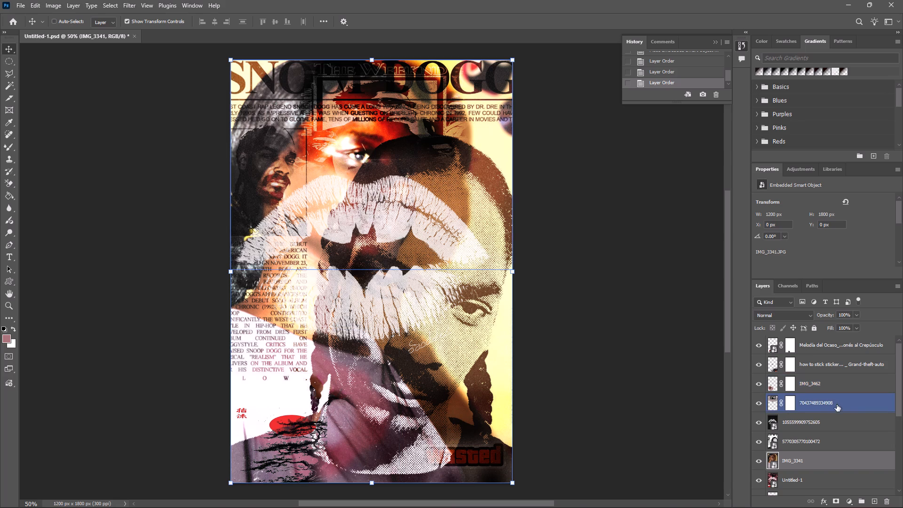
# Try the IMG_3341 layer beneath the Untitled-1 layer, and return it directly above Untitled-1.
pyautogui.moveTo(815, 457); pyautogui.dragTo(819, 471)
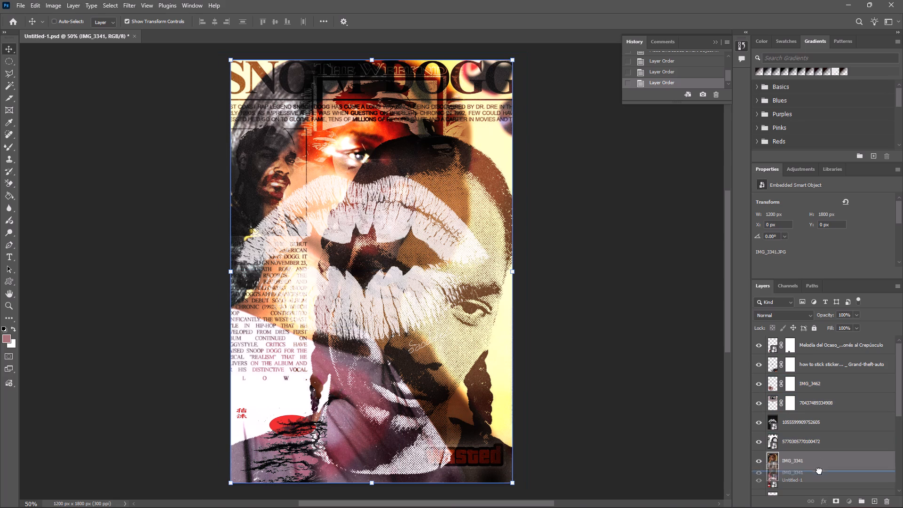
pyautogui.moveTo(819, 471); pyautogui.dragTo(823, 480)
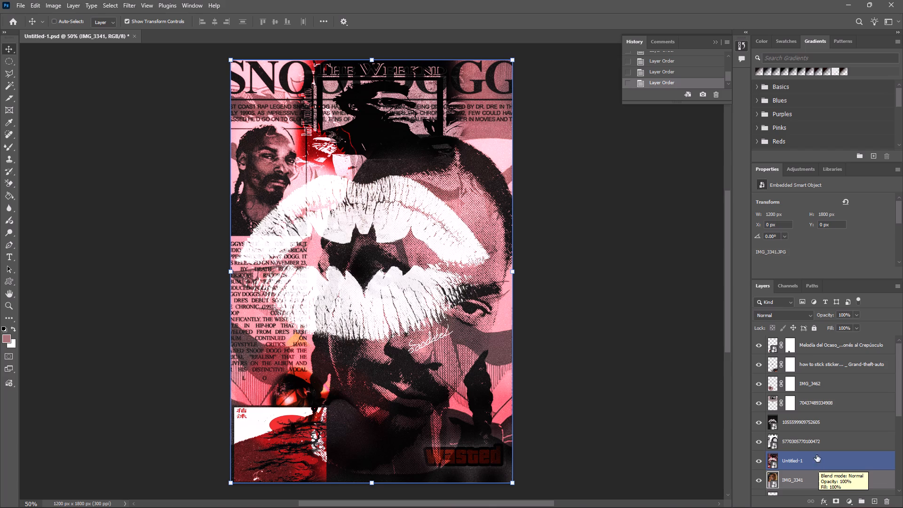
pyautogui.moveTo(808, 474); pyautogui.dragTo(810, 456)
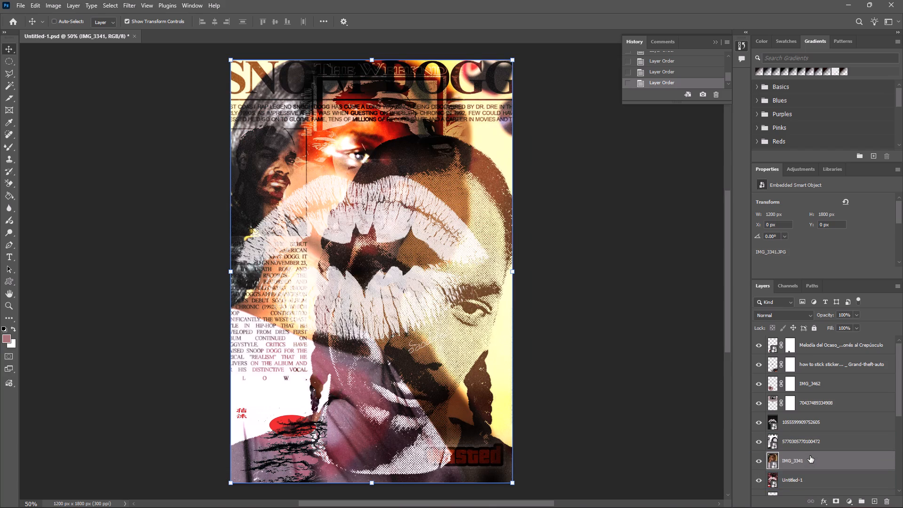
# Open the blend mode choices for the IMG_3341 layer.
pyautogui.click(798, 315)
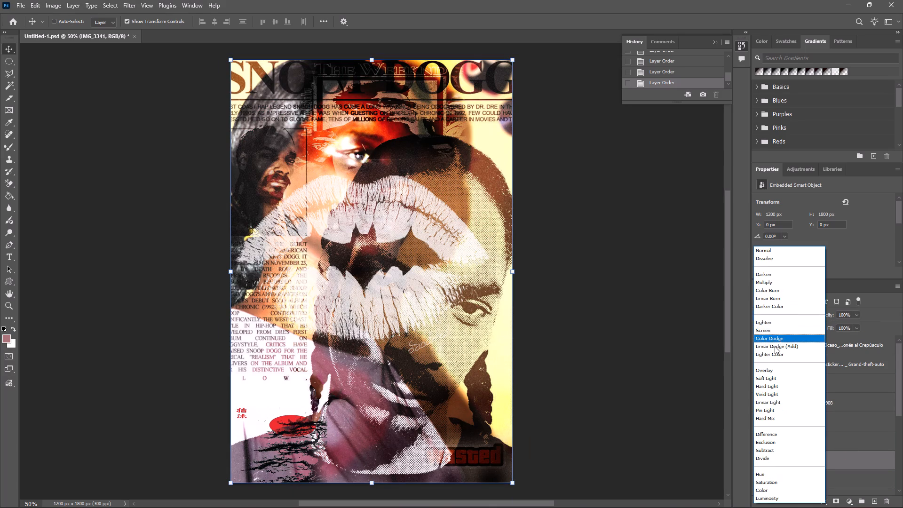